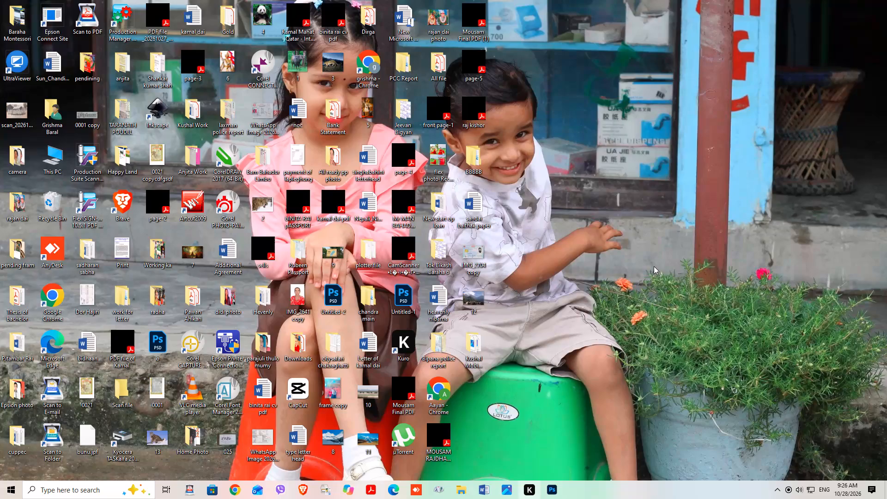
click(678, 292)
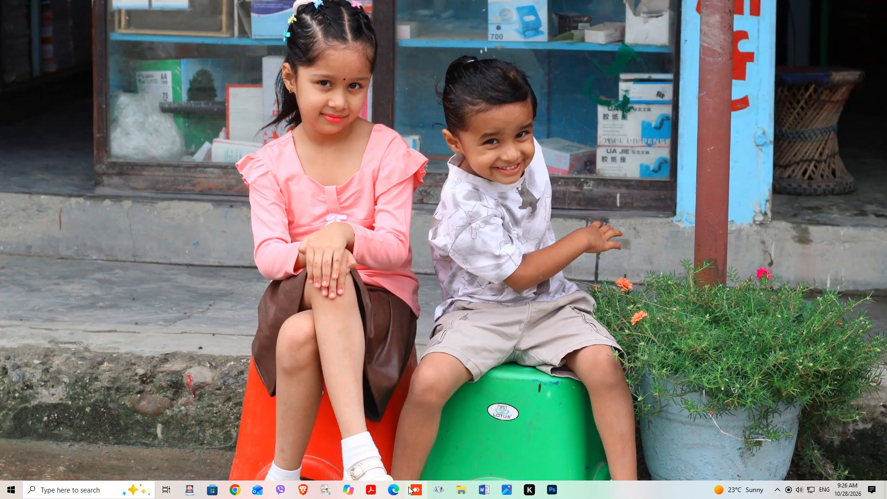
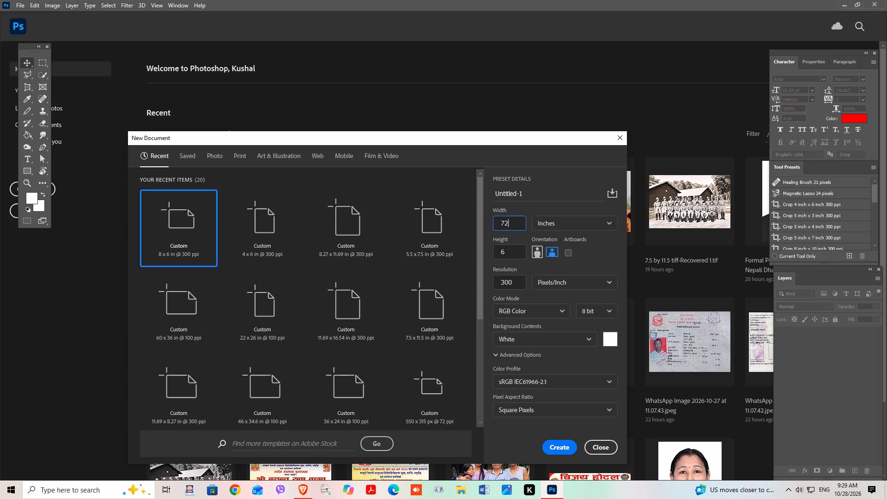
Set the new document's height to 48 inches and resolution to 100 pixels/inch, and open its color mode choices.
drag(512, 251, 482, 253)
key(4)
key(8)
drag(516, 282, 486, 284)
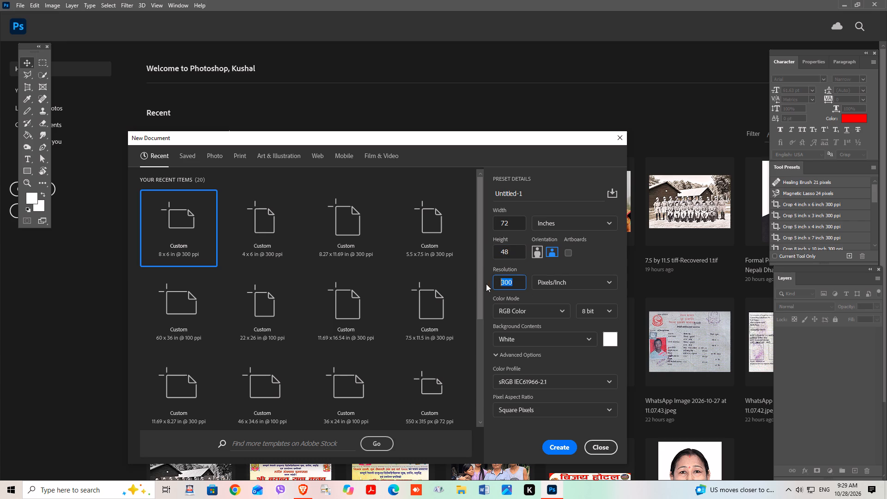
drag(486, 284, 484, 284)
key(1)
key(0)
key(0)
click(531, 309)
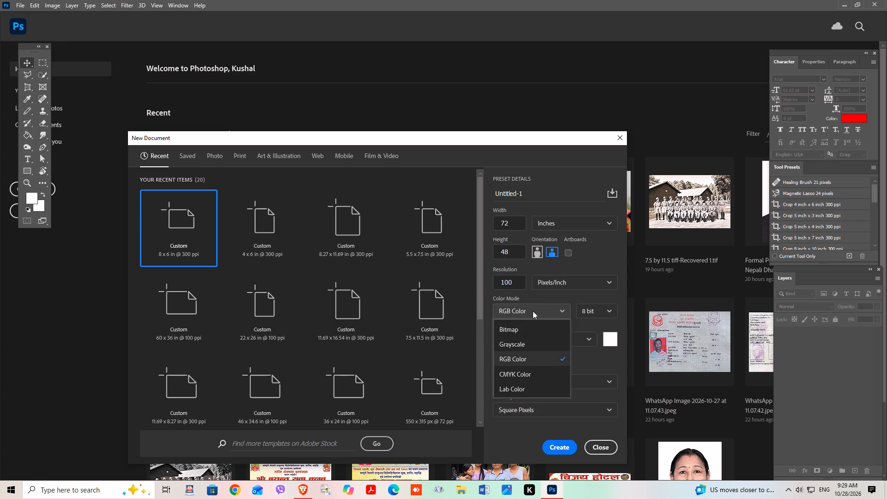
Set the color mode to CMYK Color and create the 72 x 48 inch document.
click(539, 376)
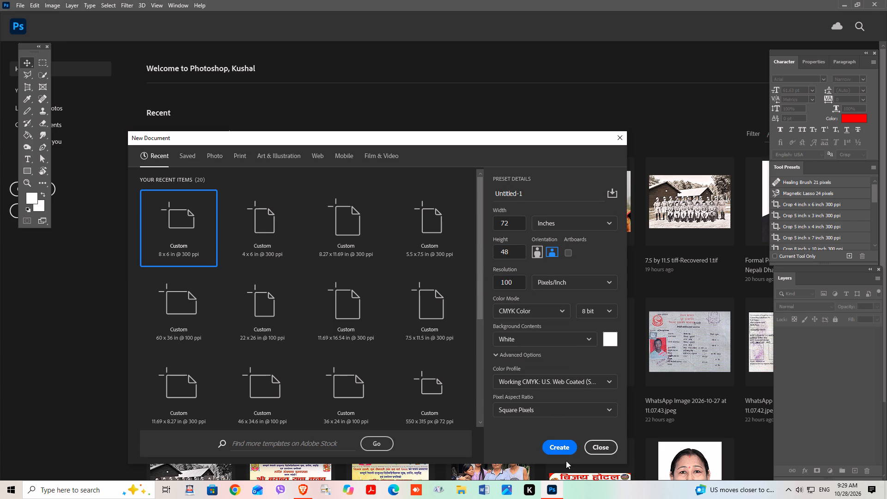
click(560, 448)
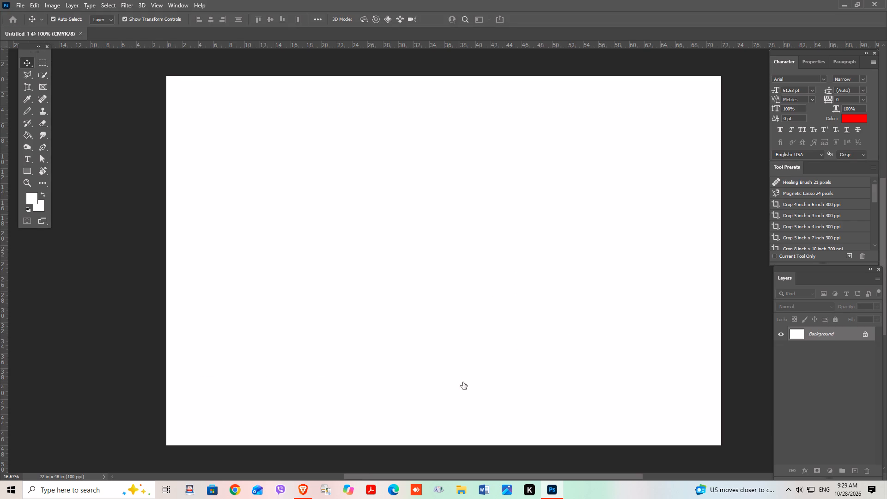
click(736, 278)
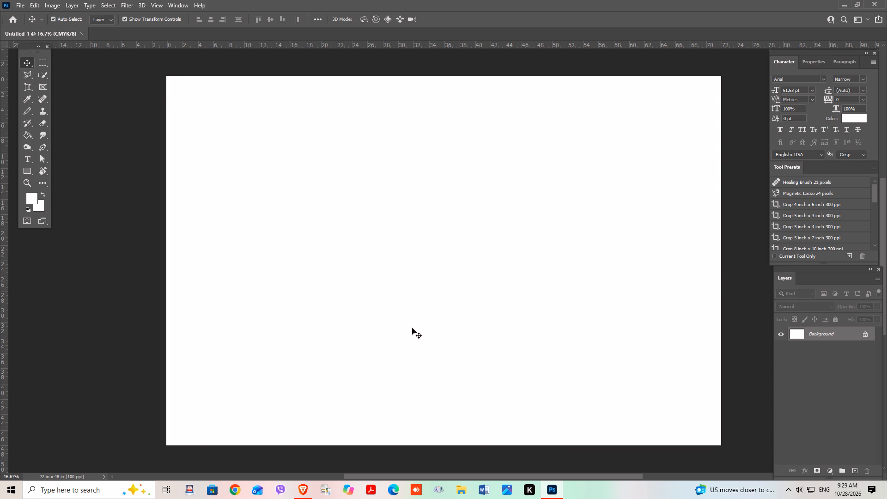
Place today's two WhatsApp images from the Downloads folder into the new document at their original size.
click(464, 491)
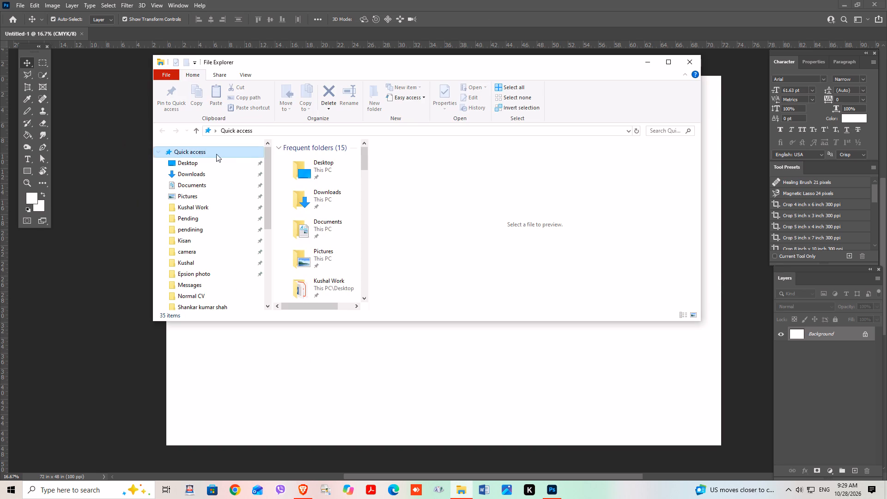
click(199, 170)
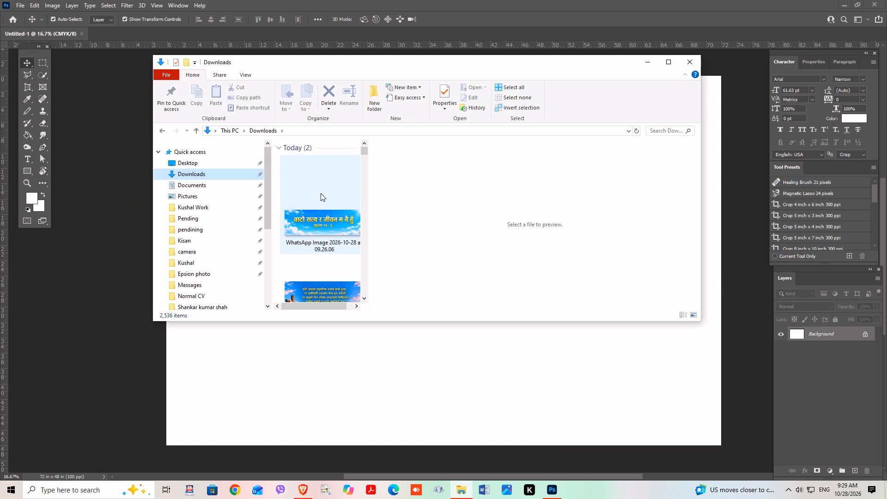
click(304, 220)
ctrl+click(315, 291)
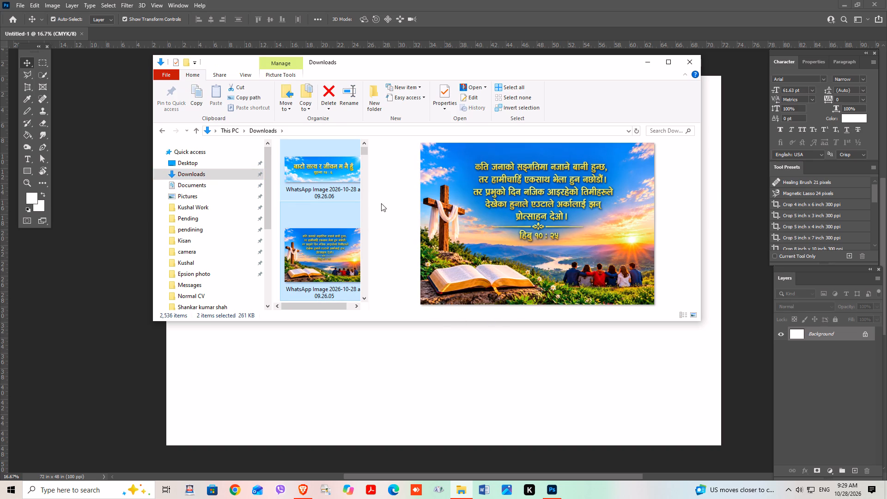
drag(380, 67, 388, 189)
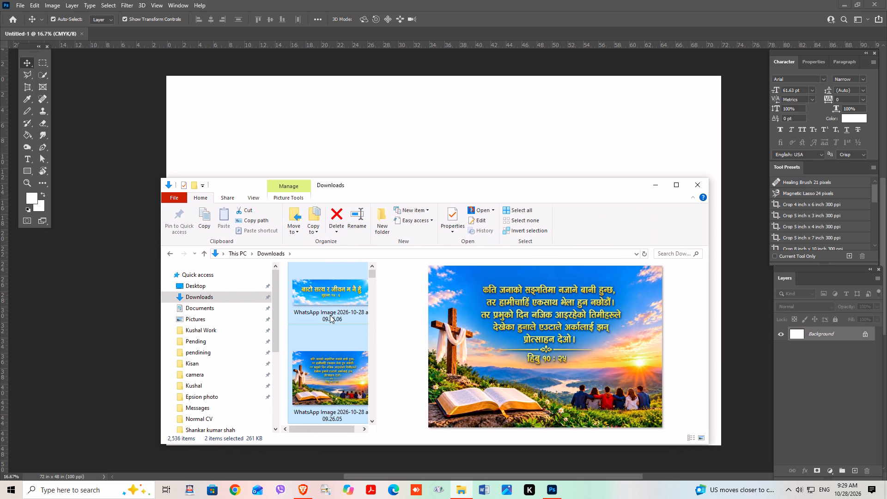
drag(331, 288, 420, 137)
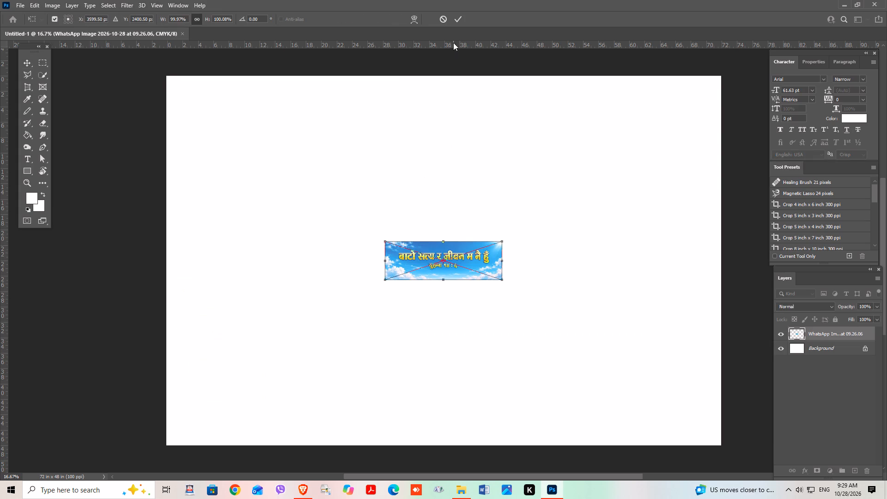
click(458, 17)
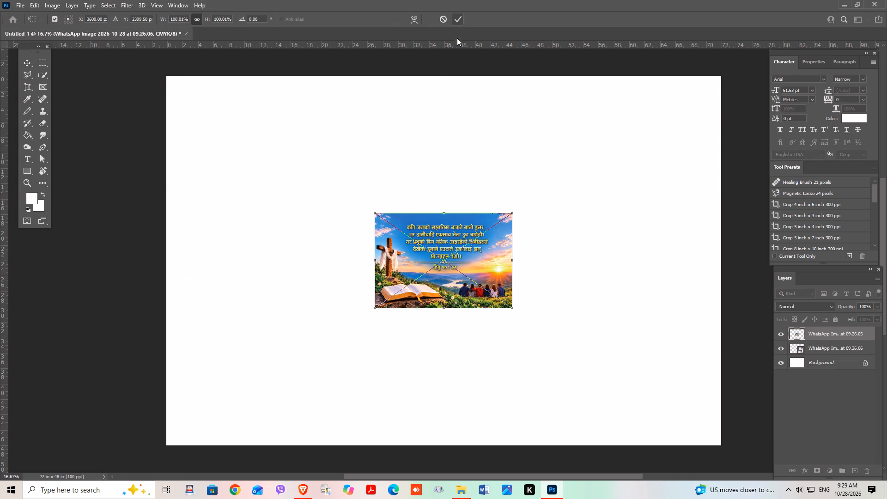
click(457, 18)
click(583, 290)
Move the cross-and-Bible verse image to the canvas's upper-left area, at about X 4.49 in, Y 5.97 in.
drag(471, 281, 421, 258)
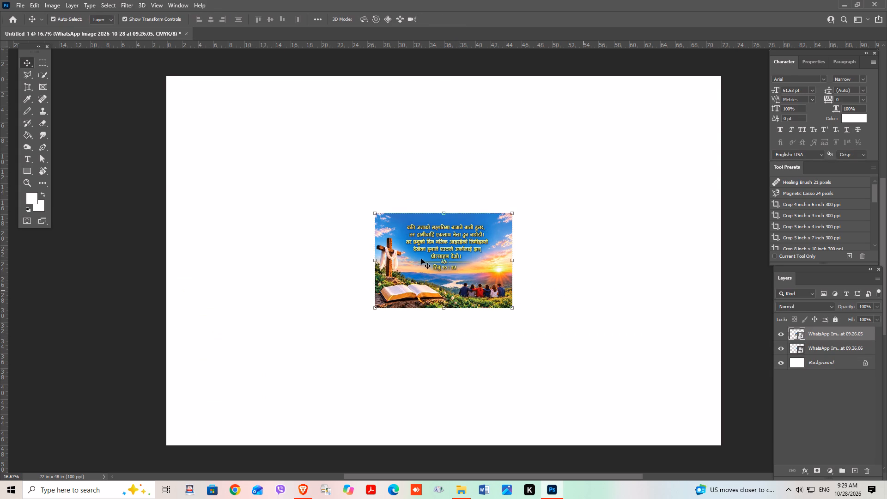
drag(421, 258, 313, 181)
click(522, 373)
drag(455, 302, 342, 244)
click(128, 210)
scroll(130, 214, up, 4)
click(125, 247)
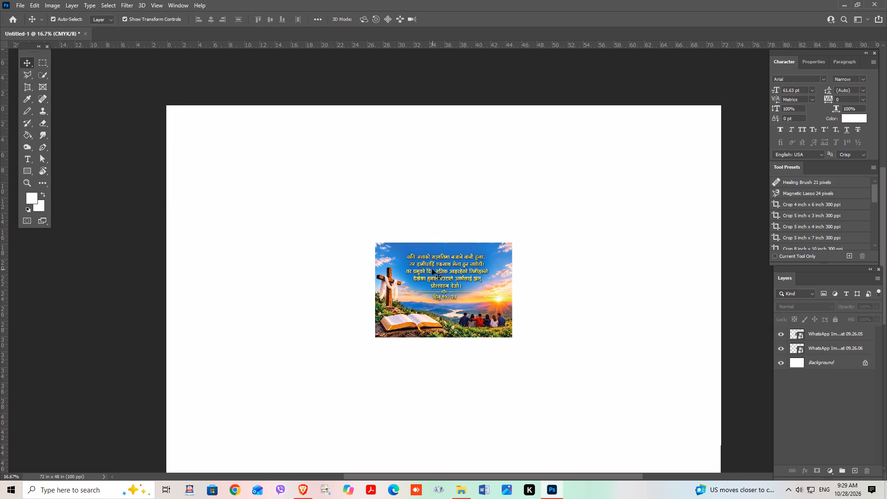
drag(432, 268, 258, 177)
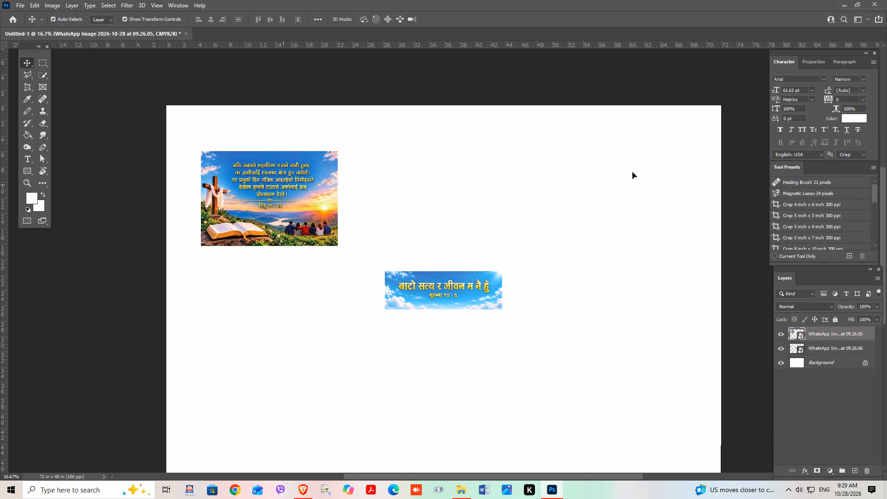
Show the transform properties of the cross-and-Bible verse image.
click(814, 61)
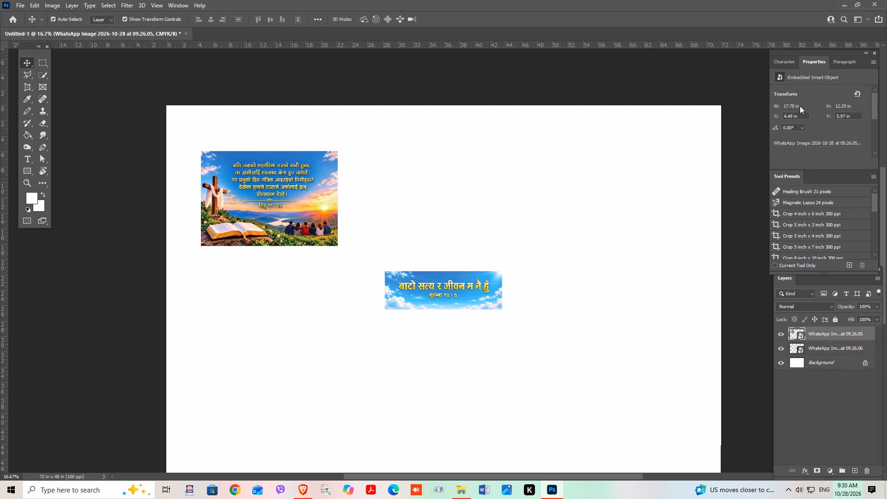
Convert both placed WhatsApp image smart objects to layers.
click(801, 105)
click(823, 347)
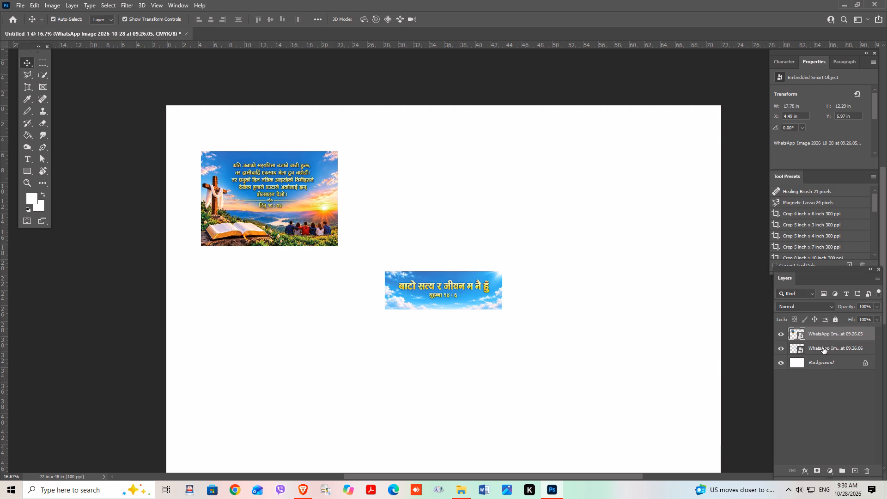
shift+click(814, 335)
shift+right_click(814, 335)
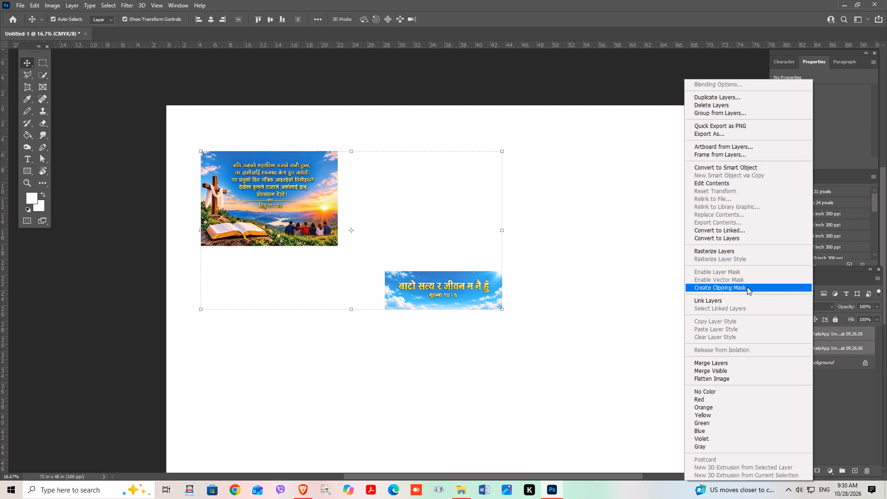
click(717, 238)
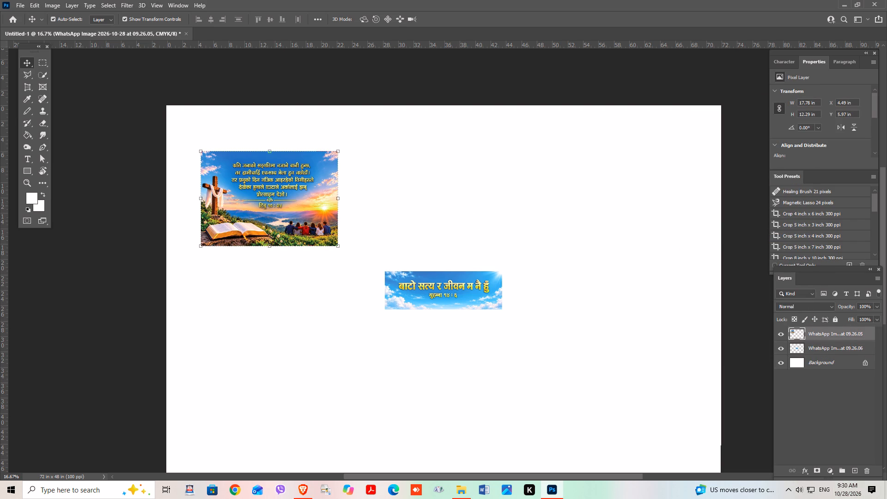
Resize the cross-and-Bible verse image by setting its width to 65 in and its height to 45 in.
drag(817, 103, 754, 108)
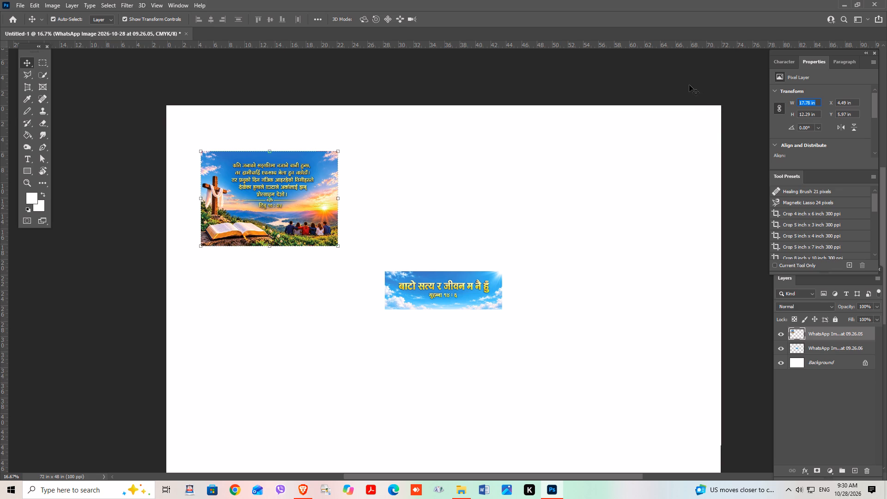
text(65)
key(space)
key(i)
key(n)
drag(817, 113, 794, 114)
drag(818, 114, 799, 114)
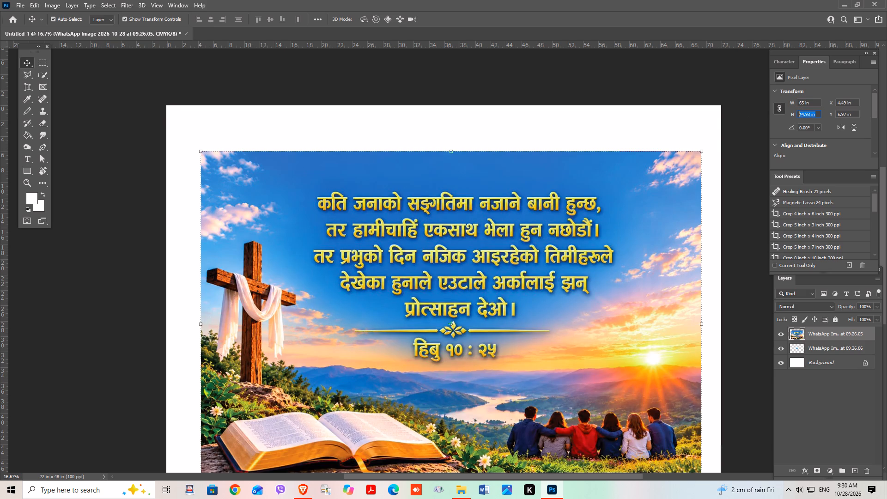
drag(799, 114, 786, 115)
text(45)
key(Return)
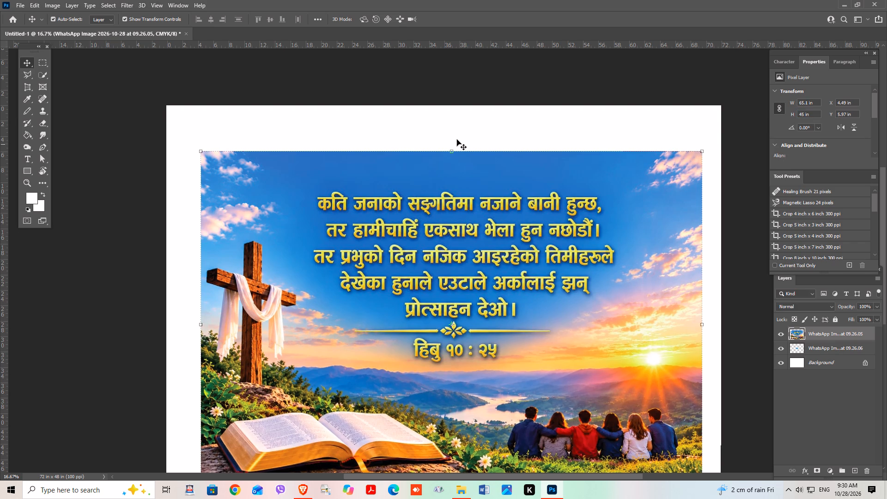
Move the cross-and-Bible image to the canvas's upper-left area, at about X 0.29 in and Y 1.53 in.
click(34, 61)
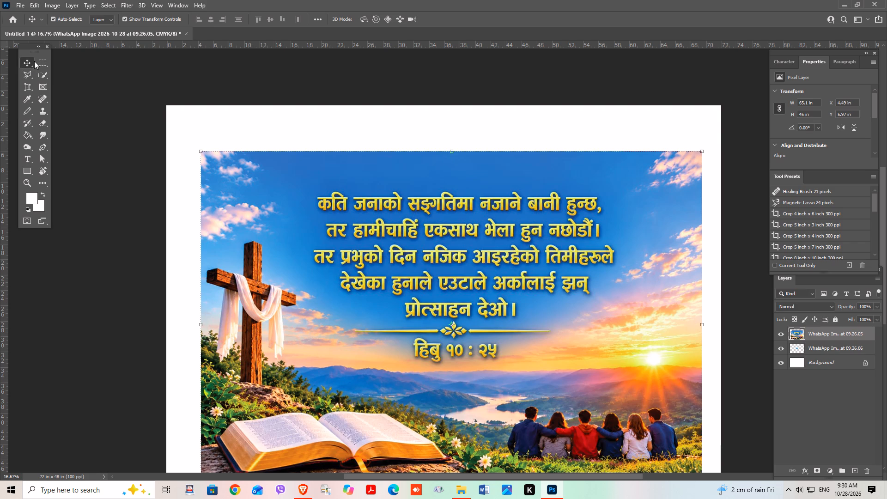
click(102, 93)
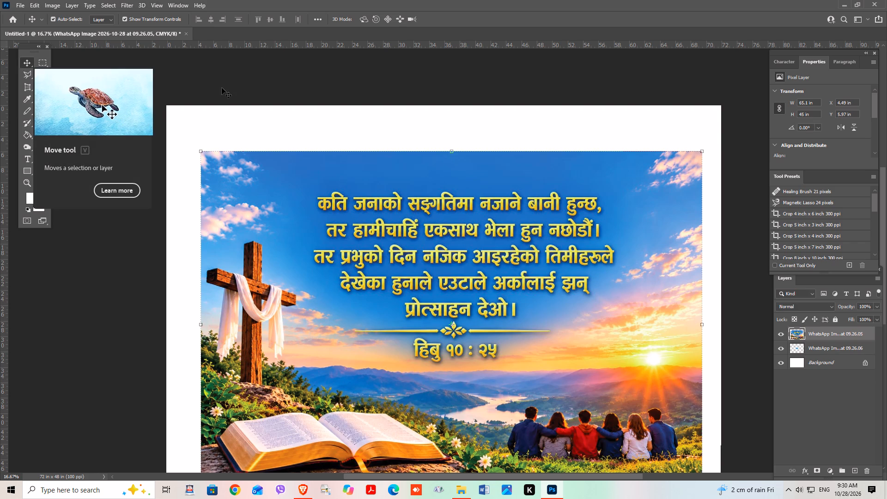
click(222, 88)
scroll(327, 249, down, 4)
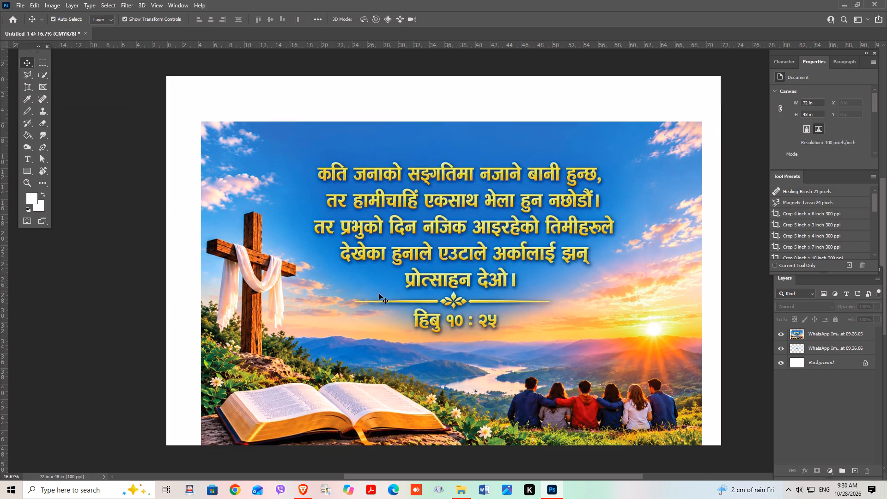
click(419, 353)
drag(420, 353, 410, 320)
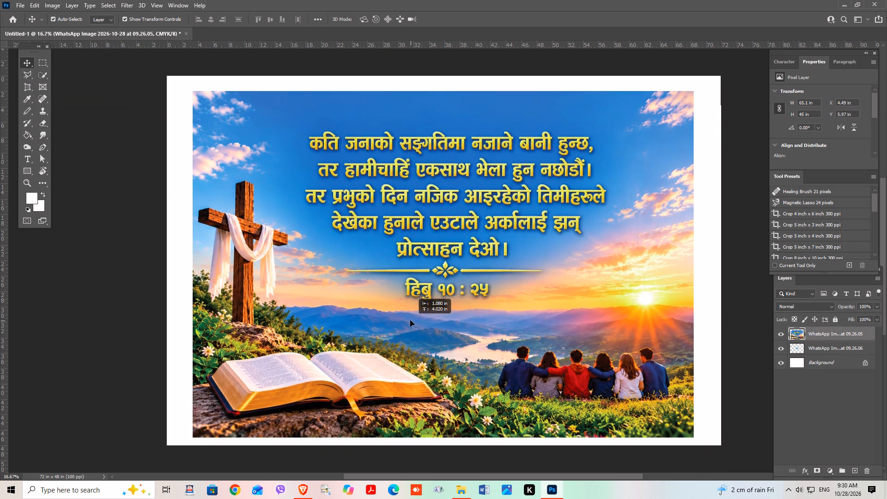
drag(410, 320, 391, 319)
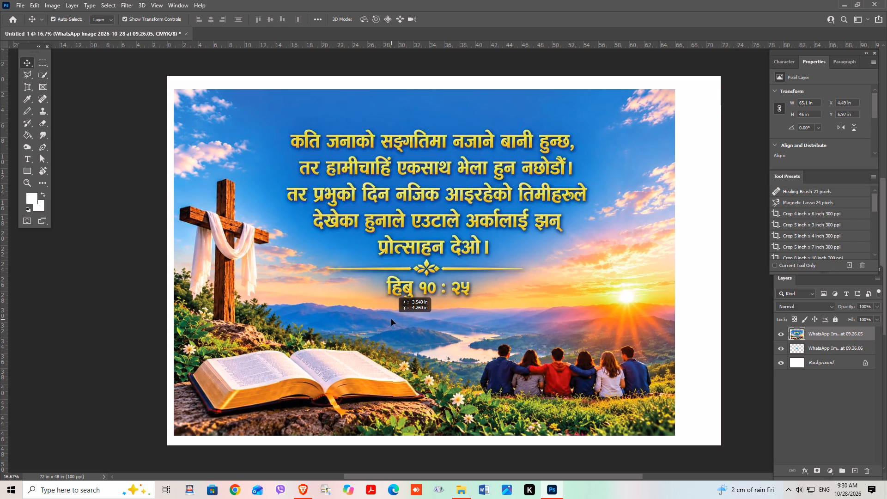
drag(391, 319, 388, 318)
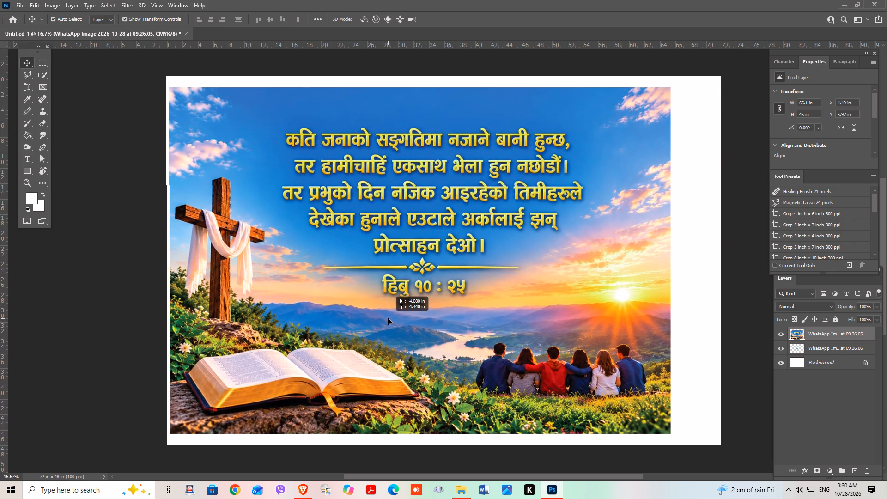
drag(388, 318, 388, 318)
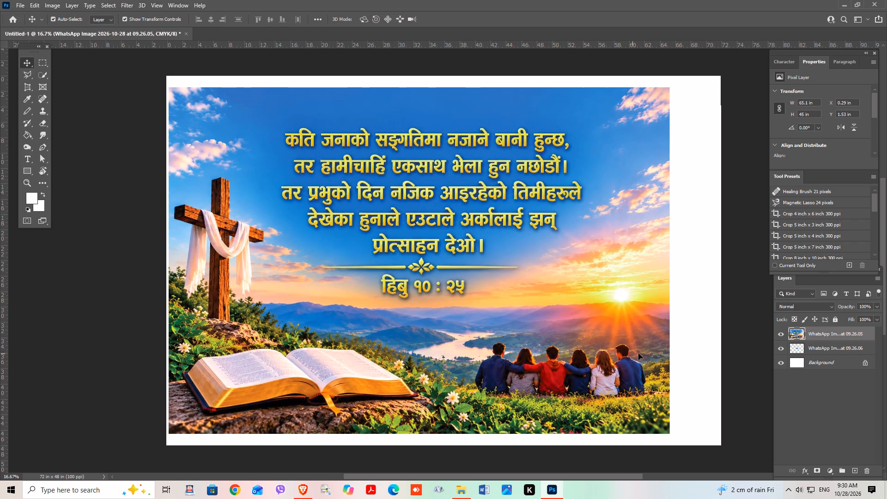
click(741, 339)
Bring the small blue-sky verse image layer to the top of the layer stack.
click(818, 348)
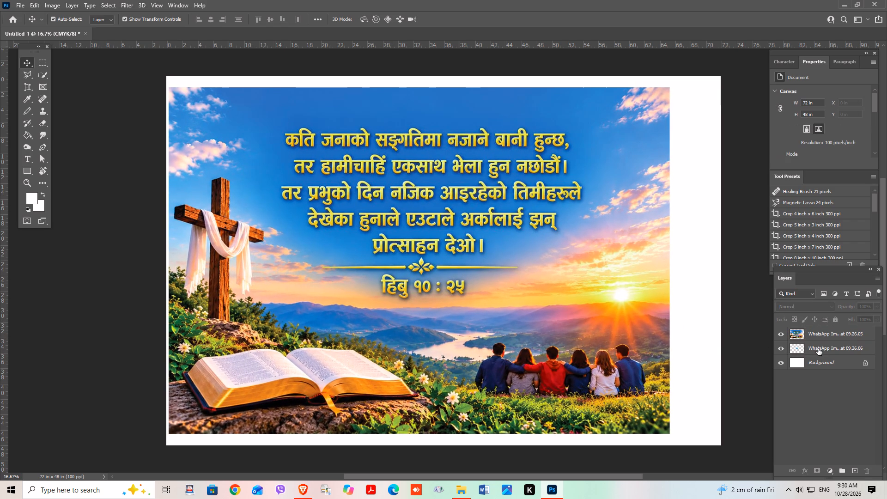
scroll(802, 348, up, 2)
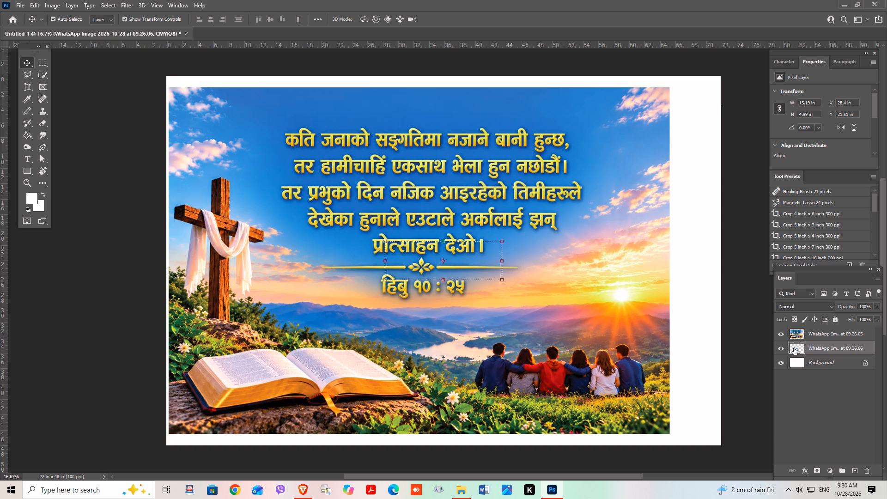
key(ctrl+shift+bracketright)
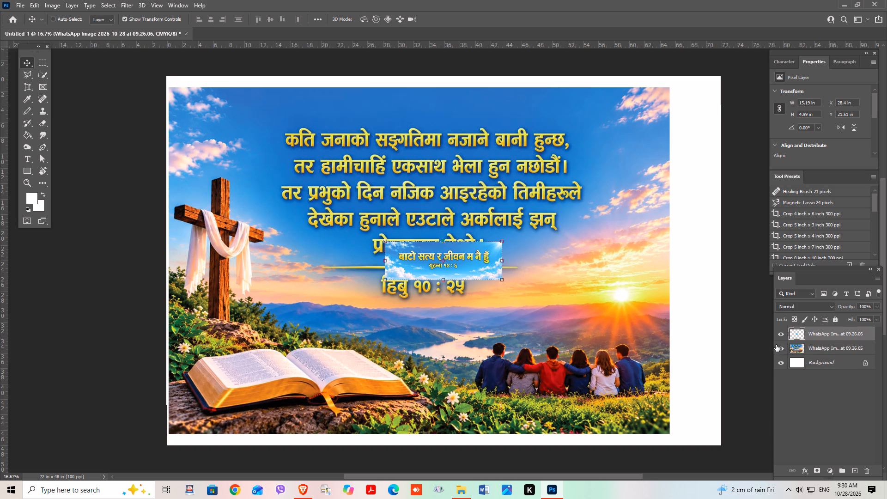
click(743, 332)
Set the blue-sky verse image's width to 36 in and its height to 3 in.
click(472, 265)
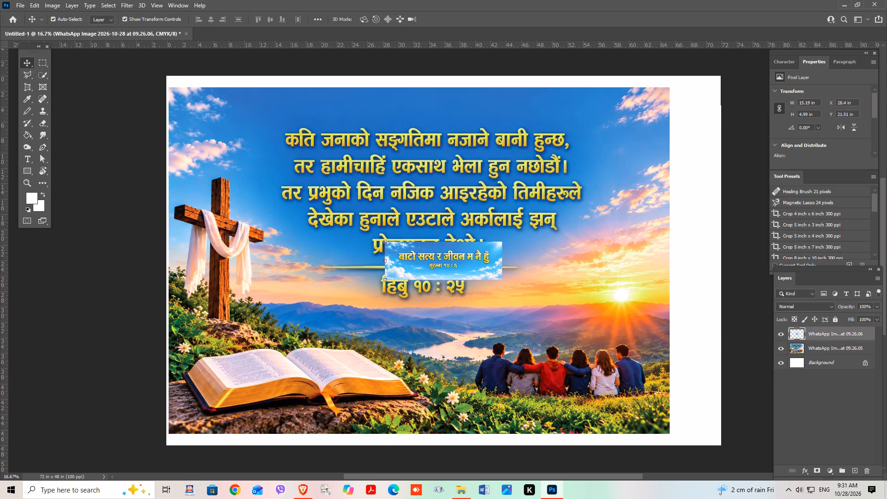
click(815, 103)
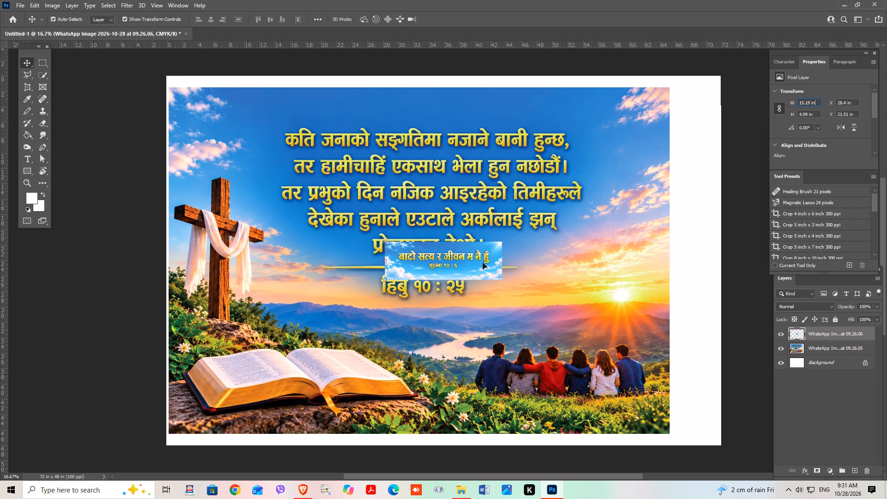
drag(817, 102, 802, 102)
drag(802, 102, 793, 102)
key(3)
key(6)
click(816, 115)
drag(817, 114, 789, 114)
key(3)
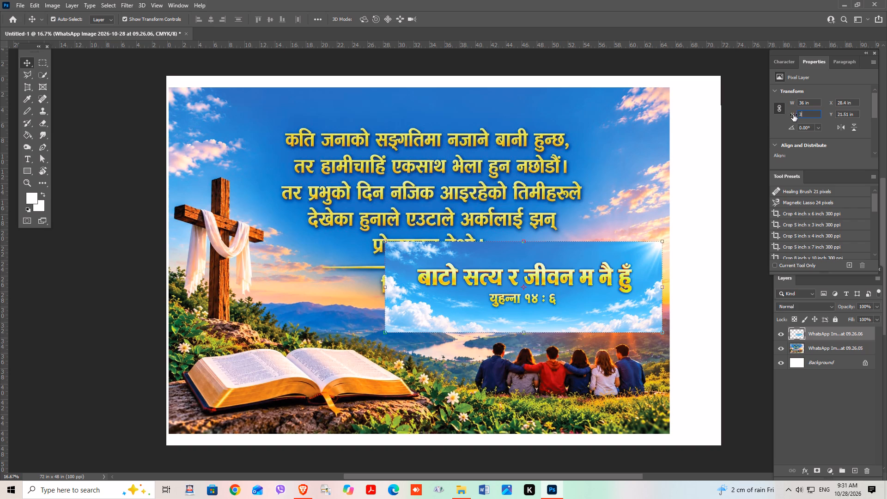
key(Return)
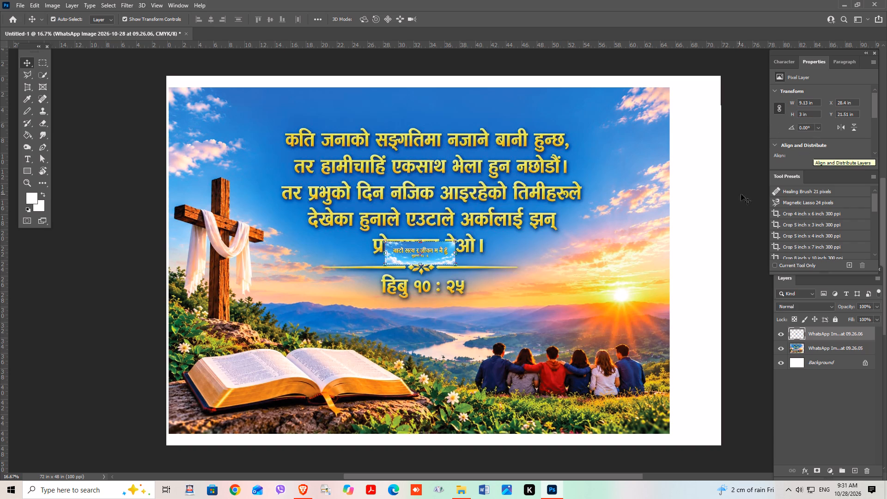
Unlink the blue-sky verse image's proportions and set its width to 36 in.
click(777, 110)
drag(816, 103, 782, 103)
key(3)
key(6)
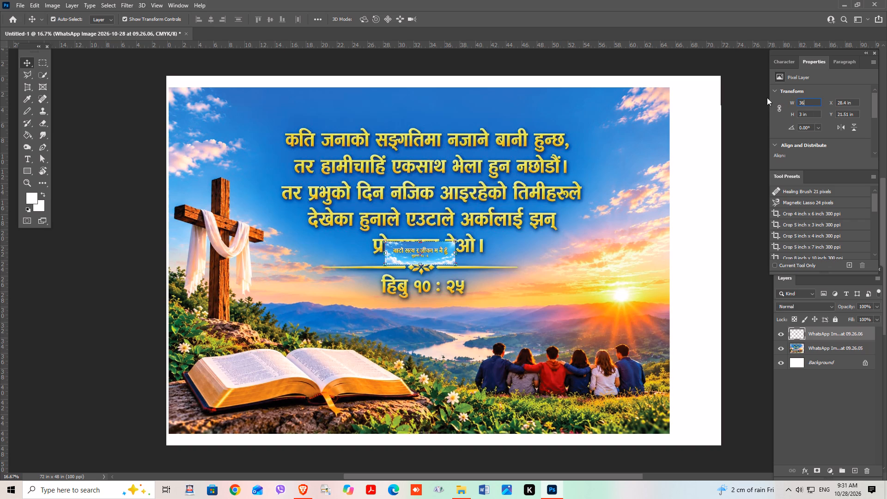
key(Return)
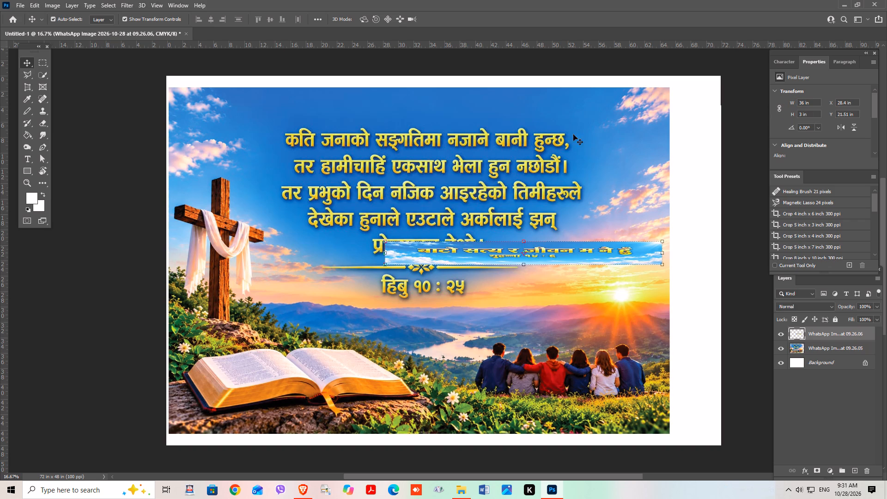
click(25, 60)
click(116, 258)
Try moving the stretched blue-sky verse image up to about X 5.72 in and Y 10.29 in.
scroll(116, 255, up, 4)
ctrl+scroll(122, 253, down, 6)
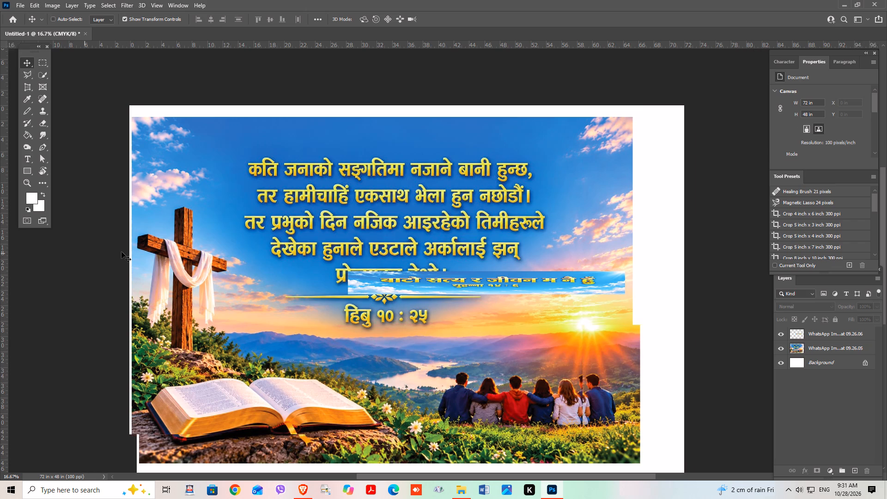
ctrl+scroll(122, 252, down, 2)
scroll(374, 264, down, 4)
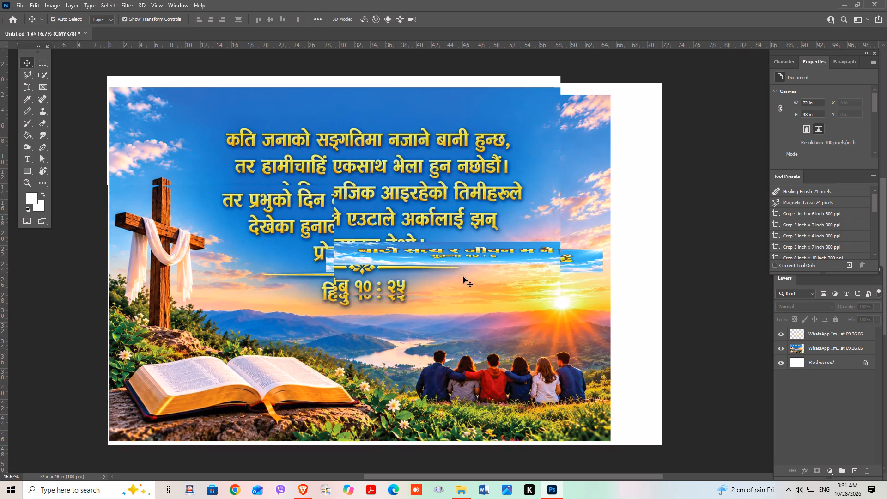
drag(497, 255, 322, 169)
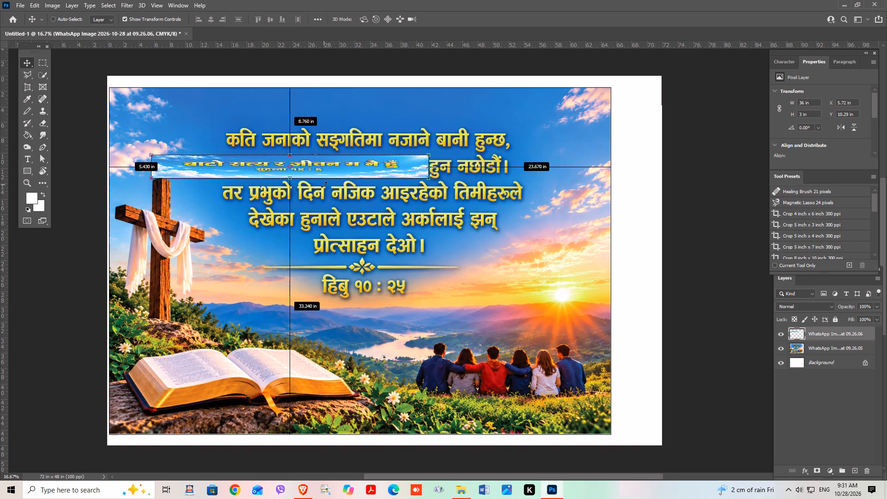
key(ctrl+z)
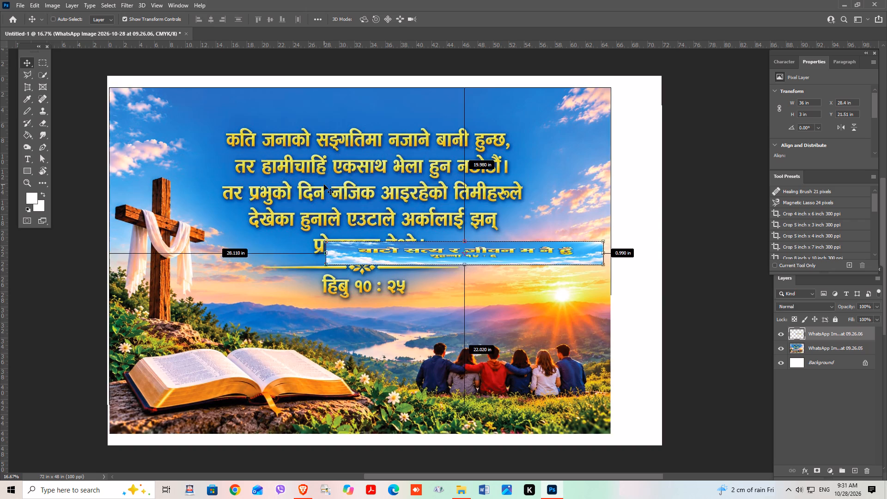
Undo the blue-sky verse image's last width change.
key(ctrl+z)
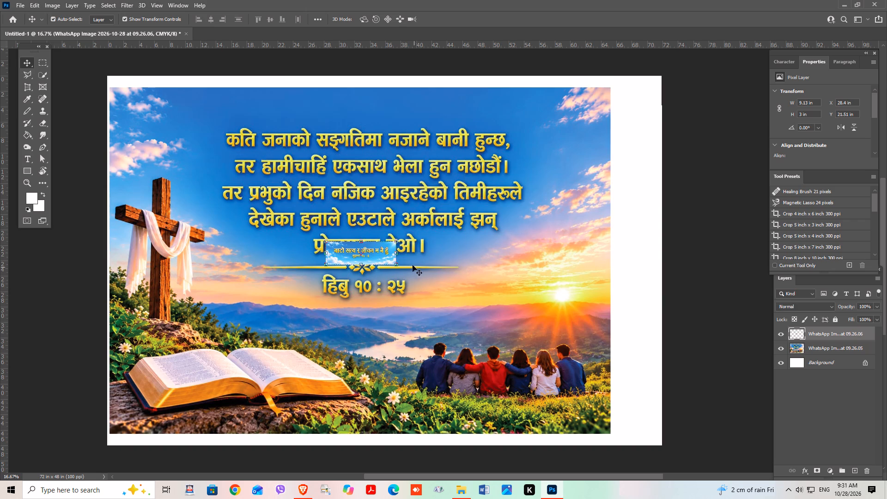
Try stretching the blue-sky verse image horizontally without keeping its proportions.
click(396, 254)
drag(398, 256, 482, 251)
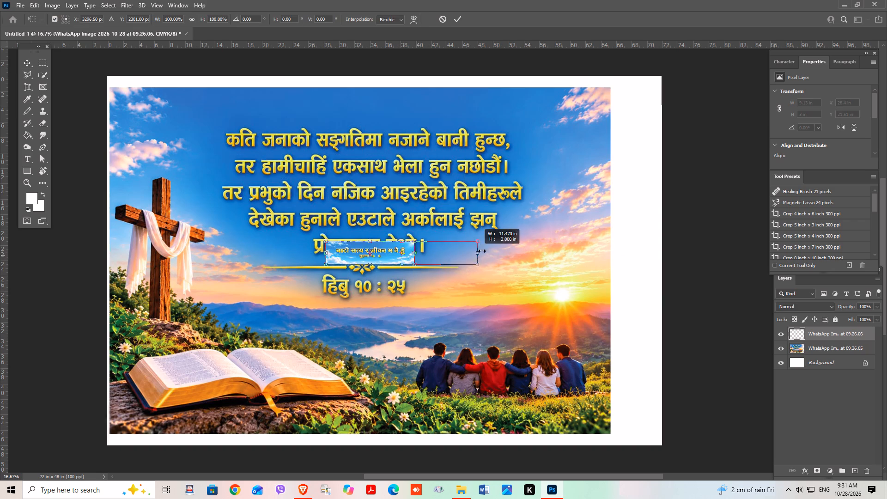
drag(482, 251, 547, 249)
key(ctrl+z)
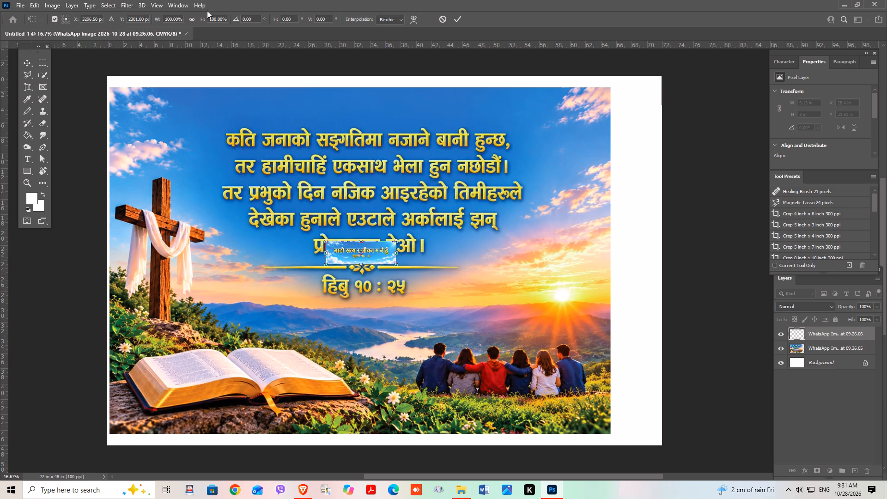
Link the blue-sky verse image's proportions and enlarge it to about 62.4 x 20.5 in, across the middle of the canvas.
click(194, 18)
drag(402, 252, 553, 242)
key(ctrl+z)
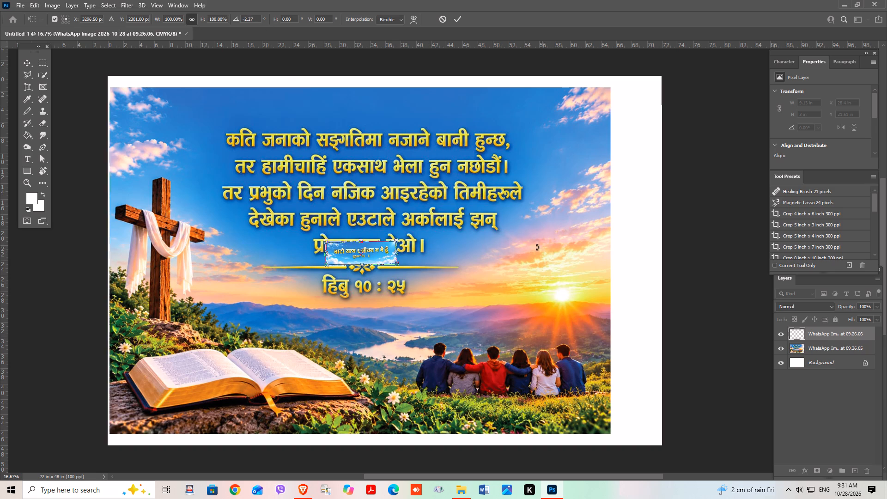
drag(399, 253, 583, 243)
drag(324, 254, 176, 264)
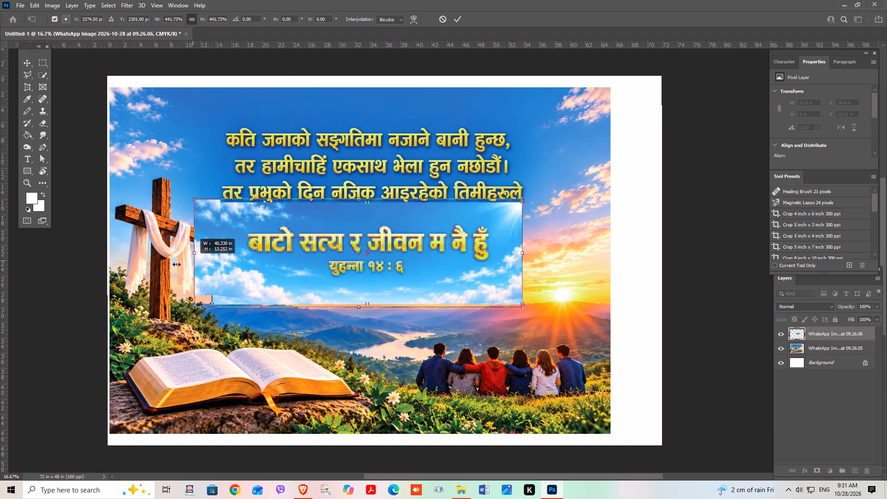
drag(176, 264, 167, 267)
drag(525, 255, 597, 246)
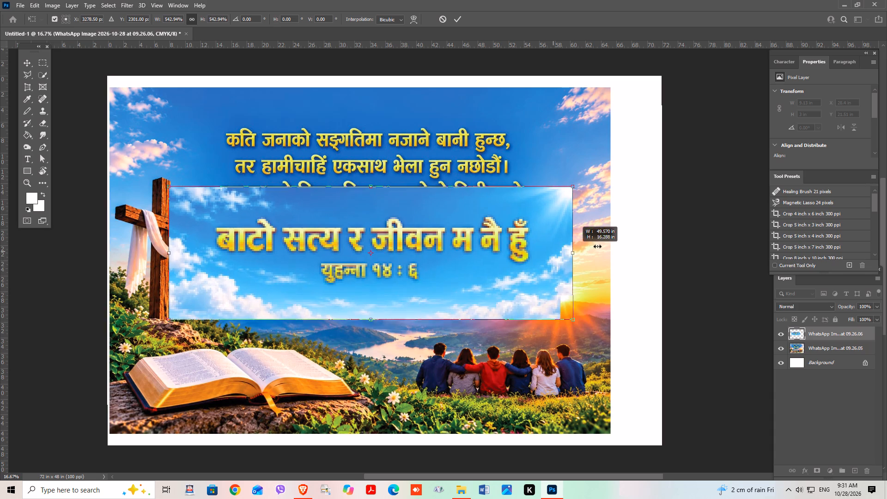
drag(597, 246, 616, 246)
drag(167, 254, 131, 255)
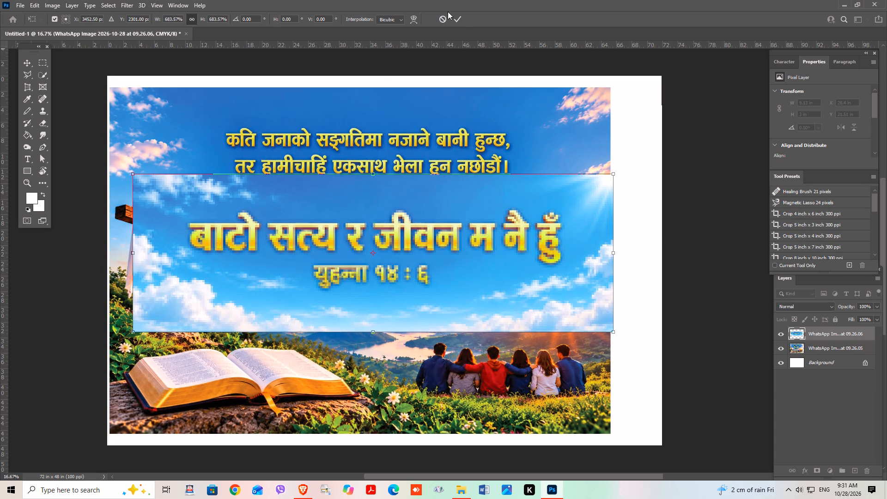
click(460, 17)
click(725, 249)
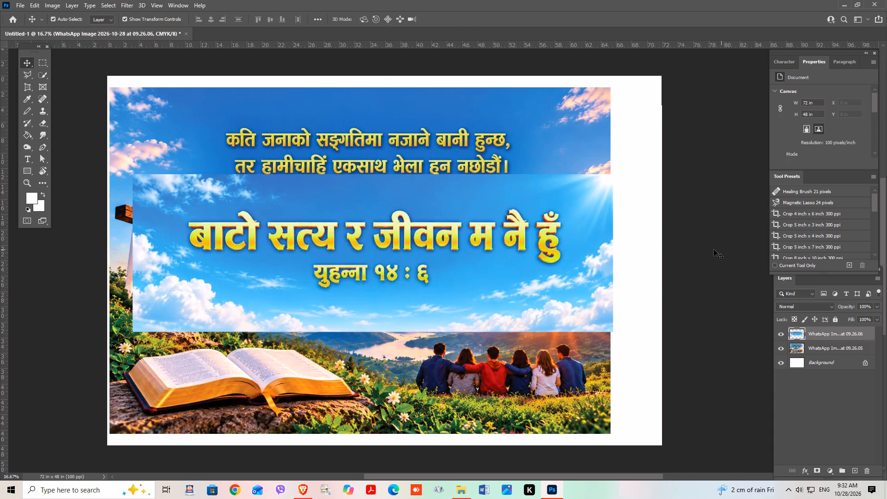
Duplicate the enlarged blue-sky verse image lower on the canvas, at about Y 23.2 in, and hide the copy.
alt+drag(358, 255, 360, 335)
click(778, 335)
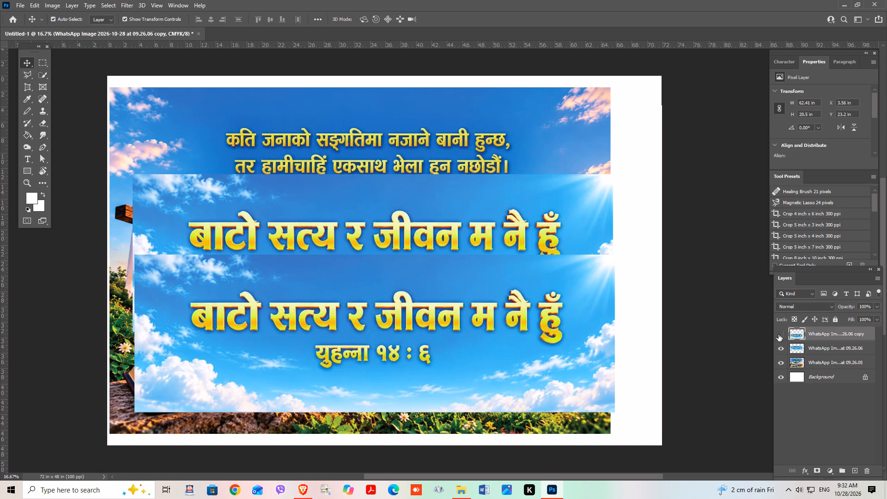
Paint over the verse text and its reference on the original blue-sky image with the content-aware Spot Healing Brush, enlarged to size 600.
click(476, 260)
alt+scroll(389, 221, up, 2)
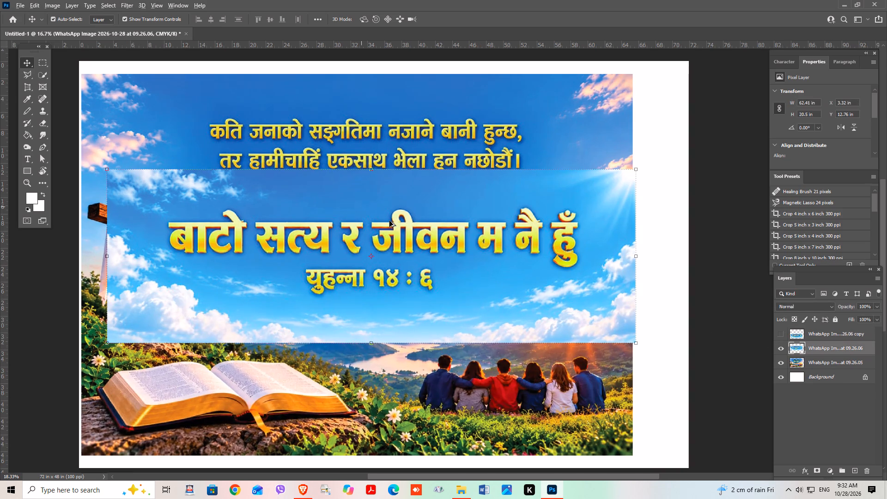
alt+scroll(389, 221, up, 1)
scroll(390, 224, up, 2)
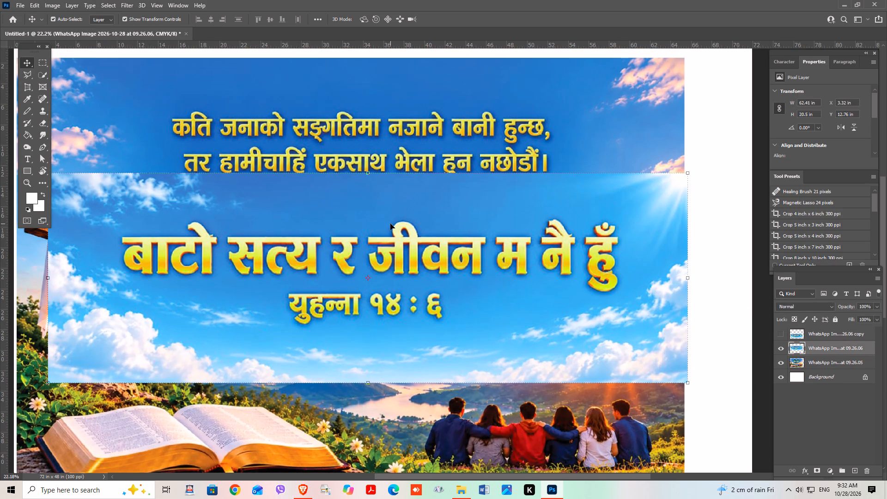
scroll(145, 194, down, 2)
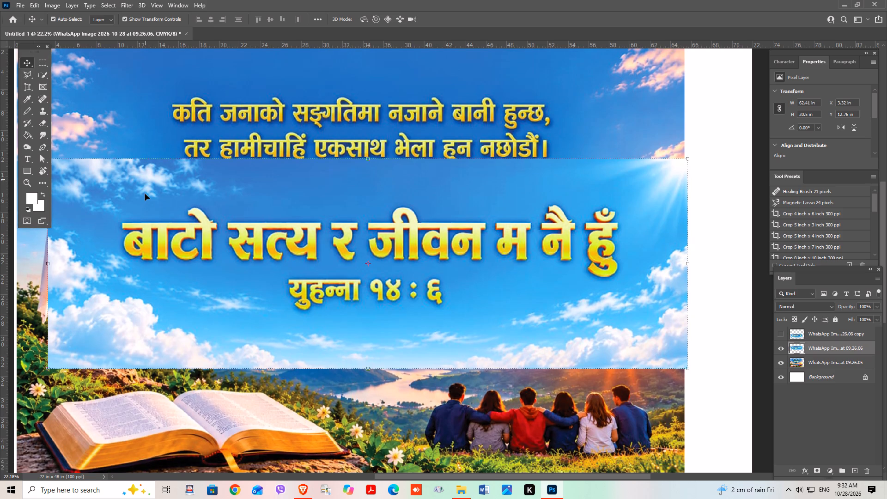
click(40, 100)
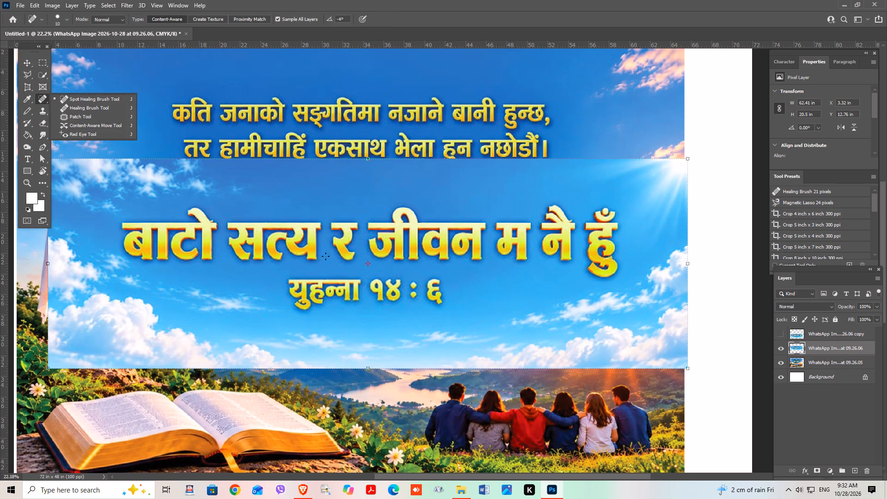
key(bracketright)
key(bracketright)
key(bracketright)
key(bracketright)
key(bracketright)
key(bracketright)
key(bracketright)
key(bracketright)
key(bracketright)
key(bracketright)
key(bracketright)
key(bracketright)
key(bracketright)
key(bracketright)
key(bracketright)
key(bracketright)
key(bracketright)
key(bracketright)
key(bracketright)
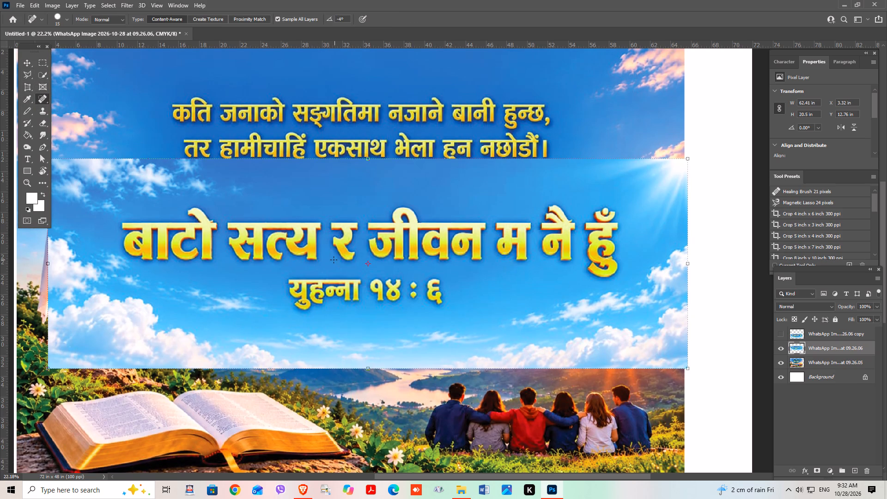
key(bracketright)
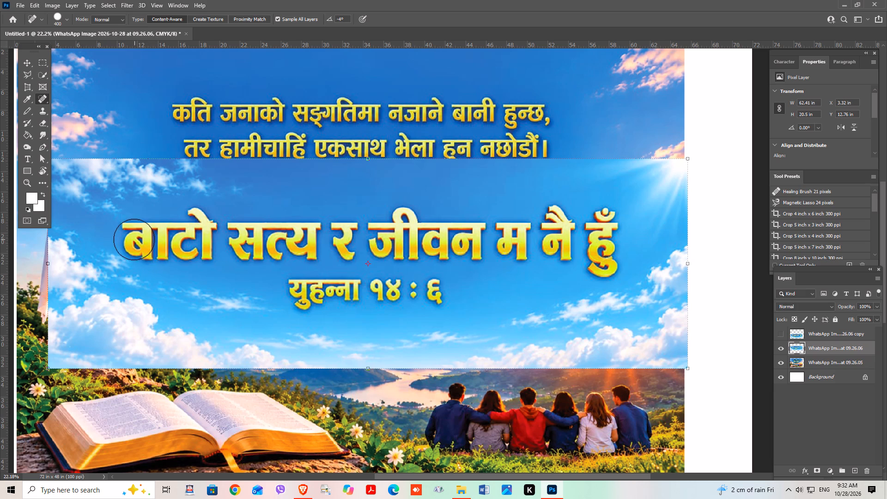
key(bracketright)
key(bracketright)
drag(135, 238, 210, 233)
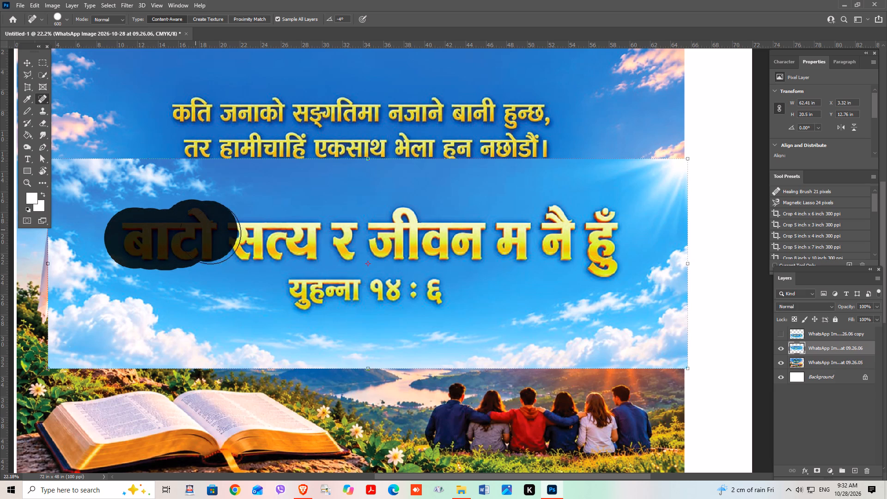
drag(210, 233, 493, 236)
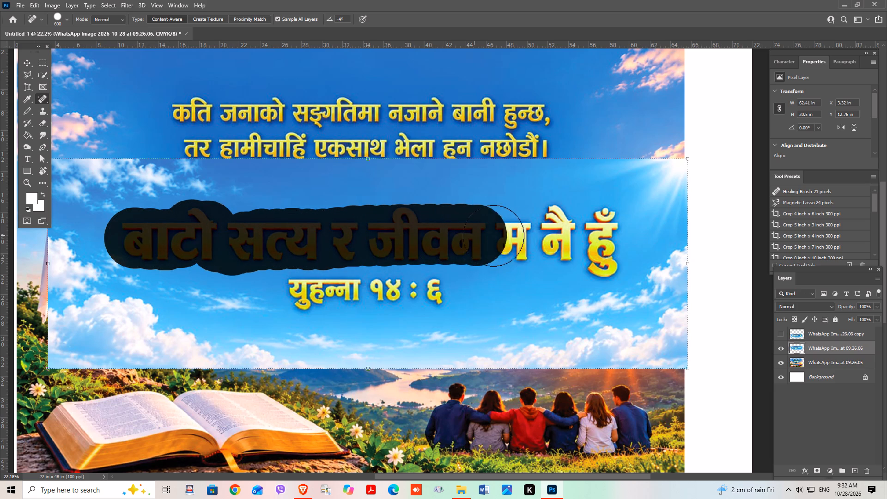
drag(493, 236, 588, 258)
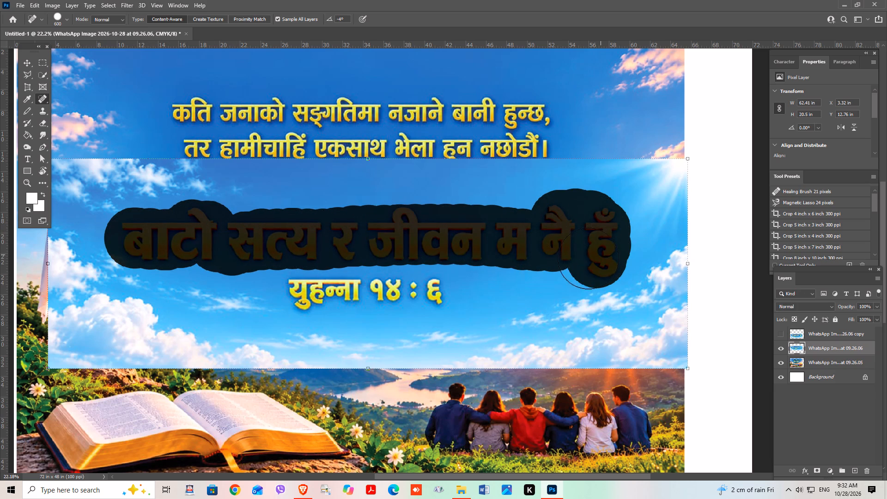
drag(588, 258, 284, 285)
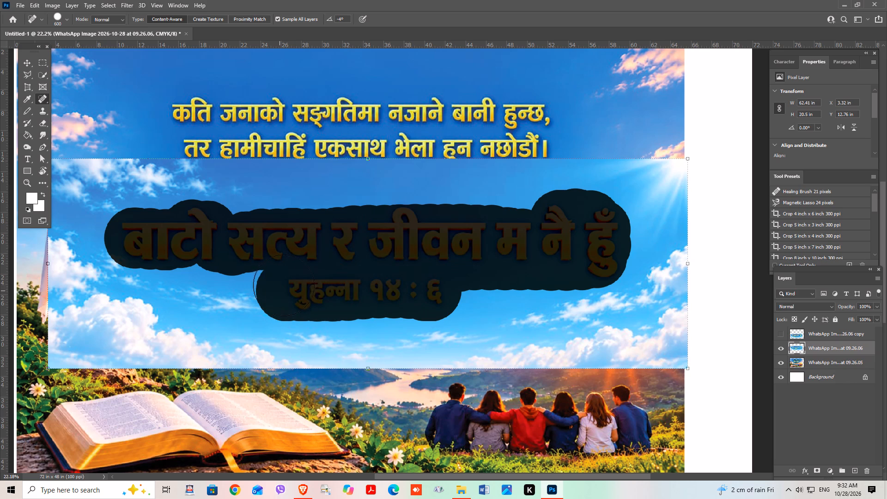
drag(284, 285, 286, 274)
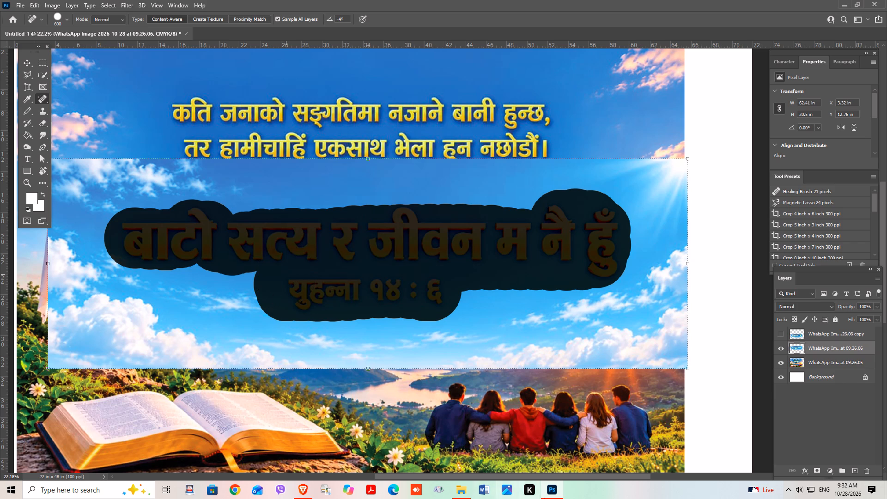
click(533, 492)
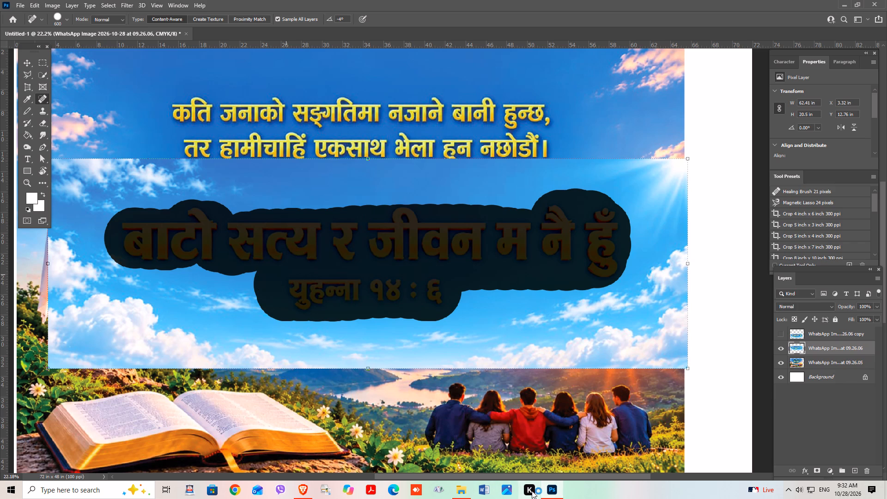
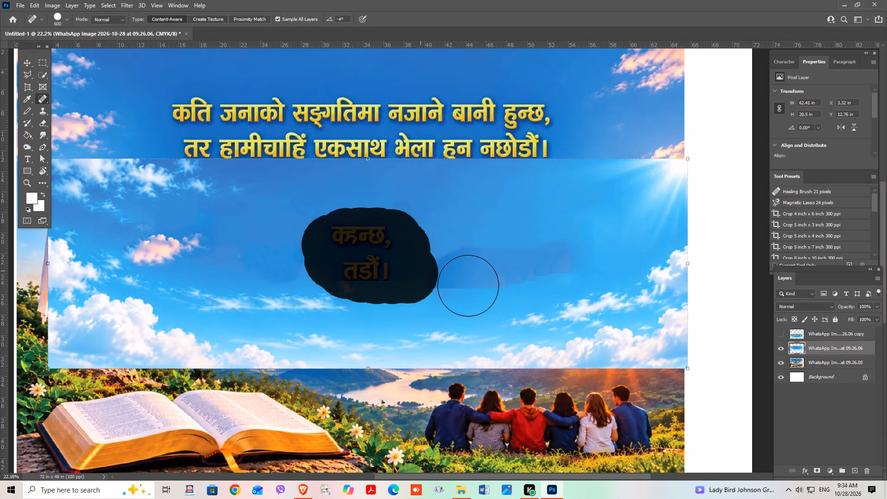
Smooth the leftover smudges across the middle of the blue-sky image, where the verse text was, with the content-aware Spot Healing Brush at size 600.
drag(411, 277, 461, 266)
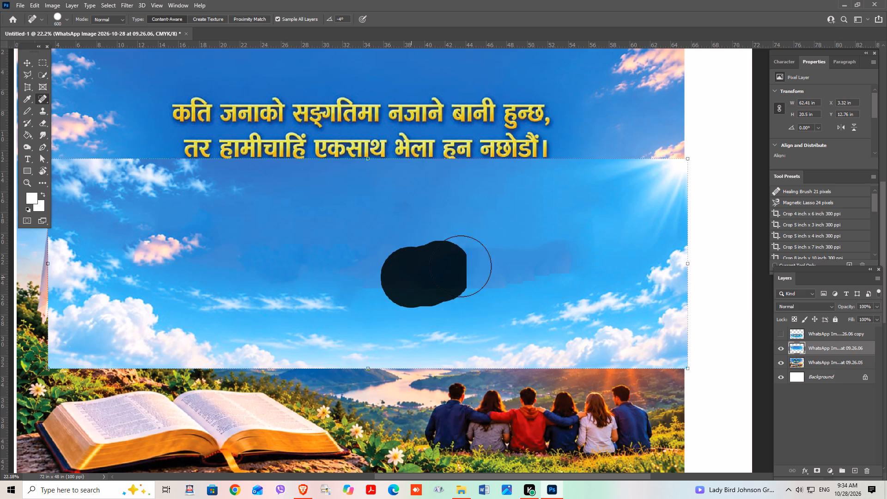
drag(461, 266, 316, 293)
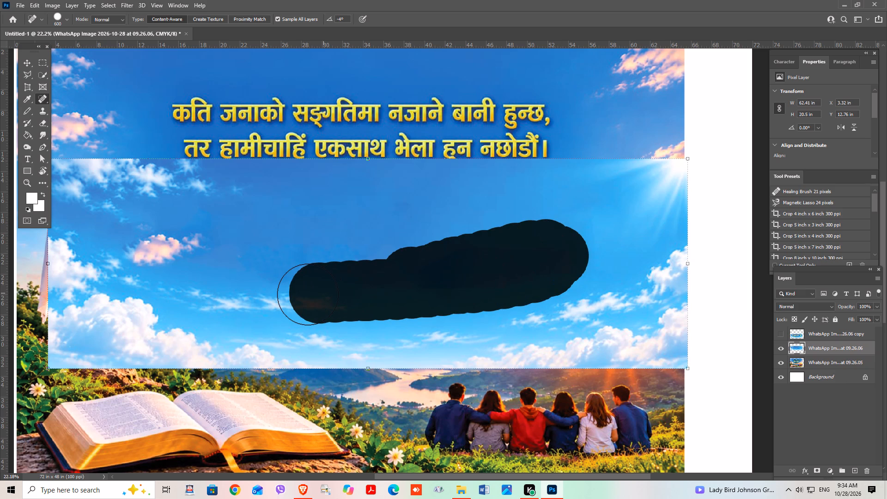
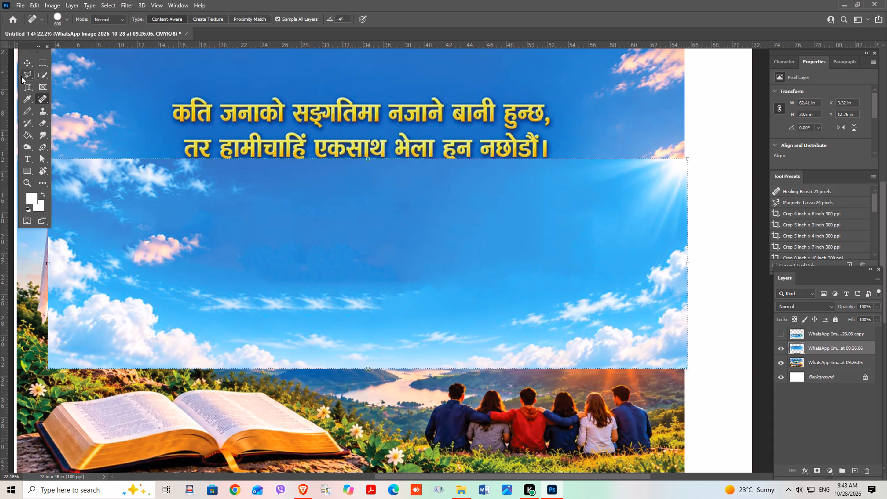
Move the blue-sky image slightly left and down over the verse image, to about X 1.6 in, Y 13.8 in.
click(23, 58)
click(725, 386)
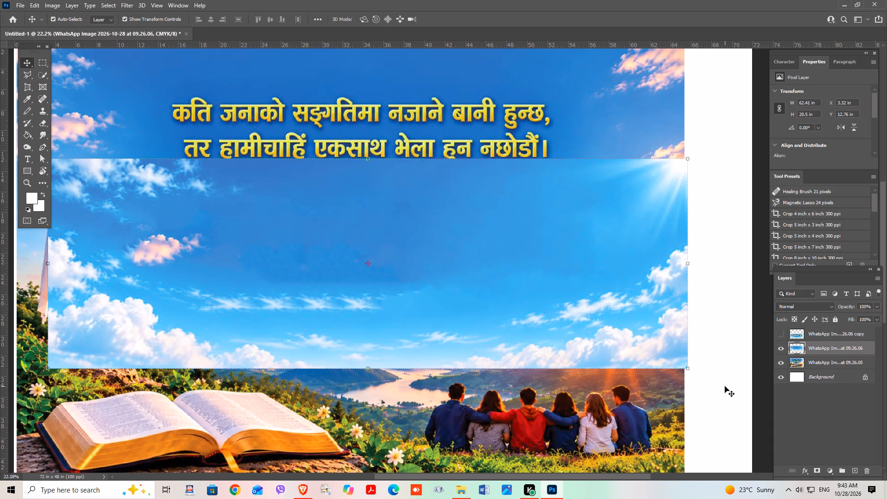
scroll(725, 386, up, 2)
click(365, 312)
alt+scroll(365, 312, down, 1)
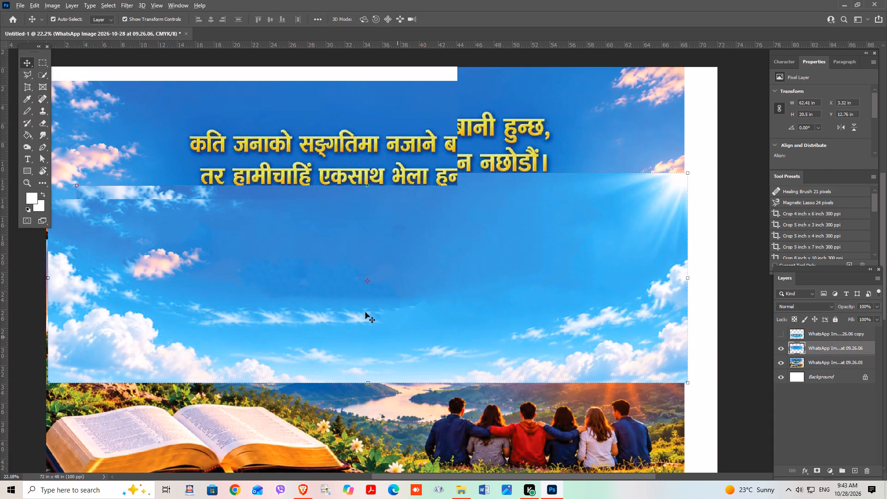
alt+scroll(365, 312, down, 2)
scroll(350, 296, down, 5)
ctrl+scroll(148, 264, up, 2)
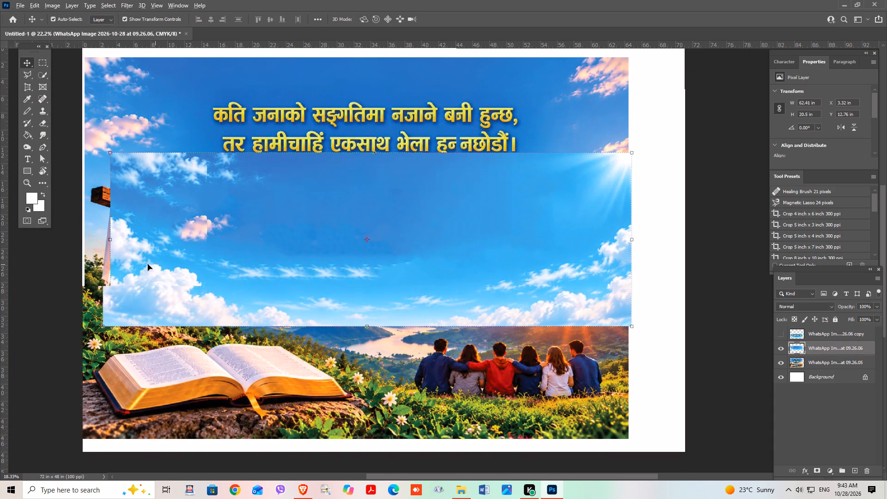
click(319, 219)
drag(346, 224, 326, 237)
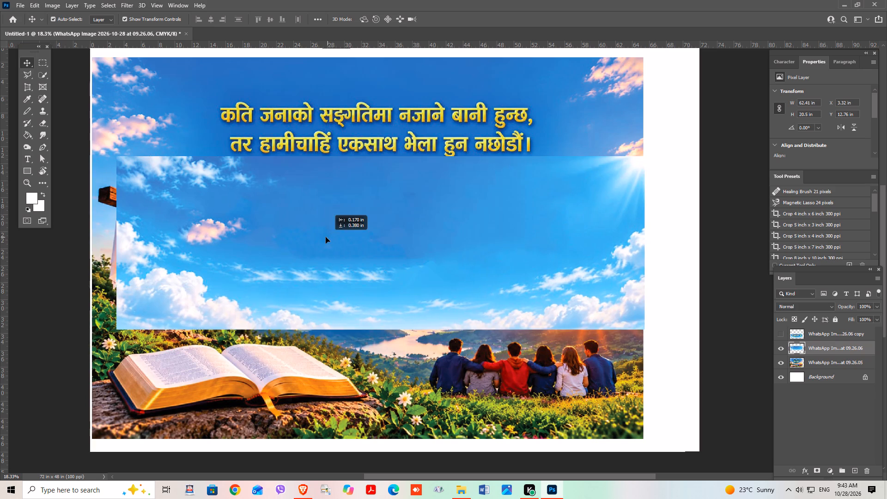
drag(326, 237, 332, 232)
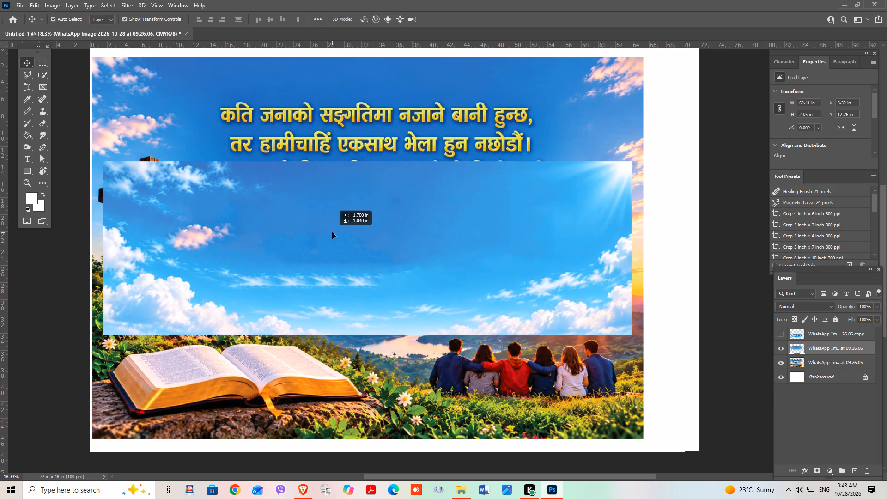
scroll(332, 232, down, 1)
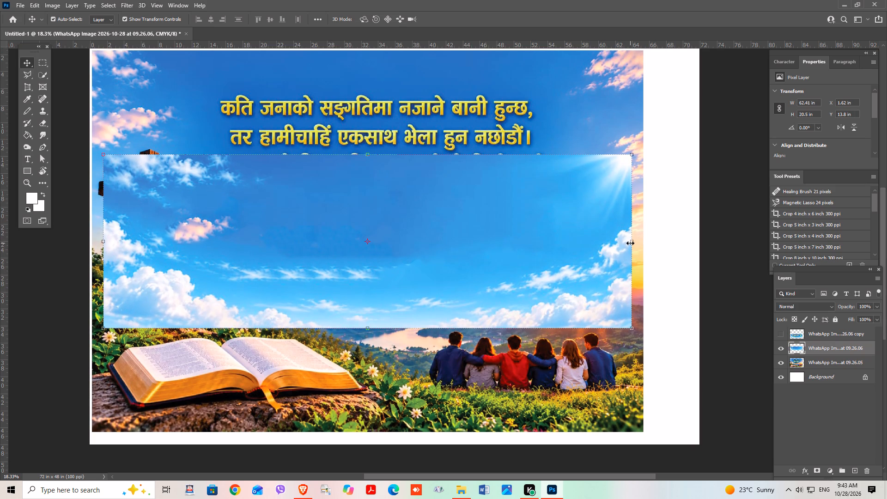
Scale the blue-sky image down proportionally to about 34 in wide, keeping its left edge in place.
click(630, 243)
drag(632, 242, 542, 243)
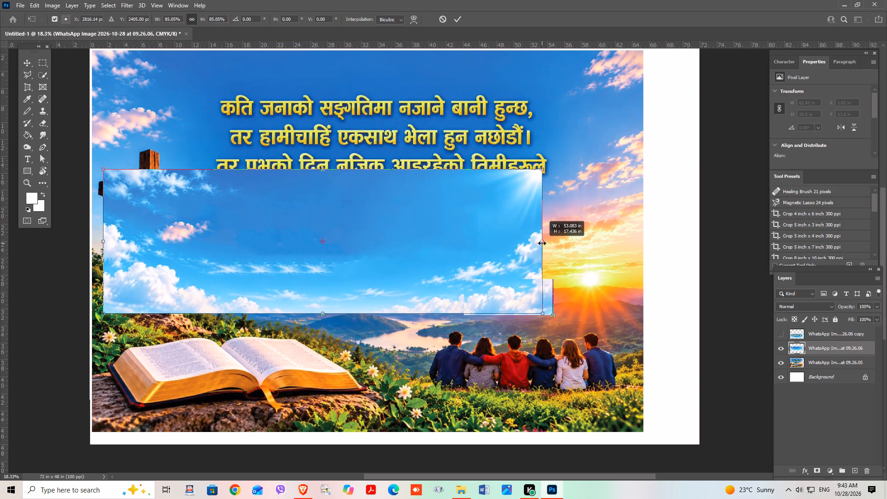
drag(542, 243, 526, 243)
click(27, 62)
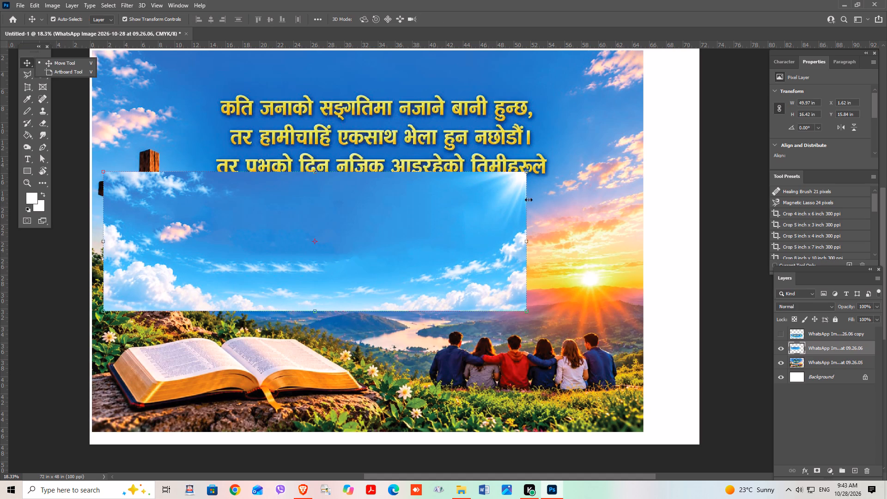
drag(527, 241, 391, 242)
click(458, 17)
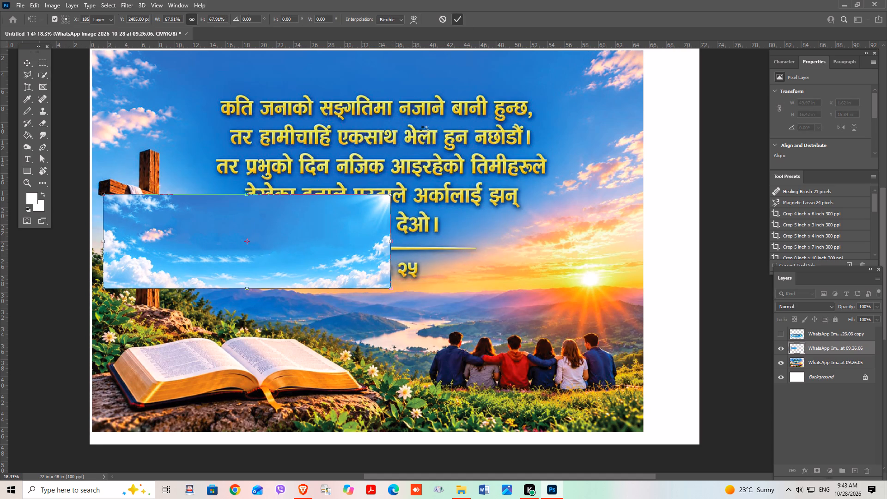
Rotate the blue-sky image clockwise by about 91 degrees so it stands upright as a vertical strip.
drag(397, 192, 373, 307)
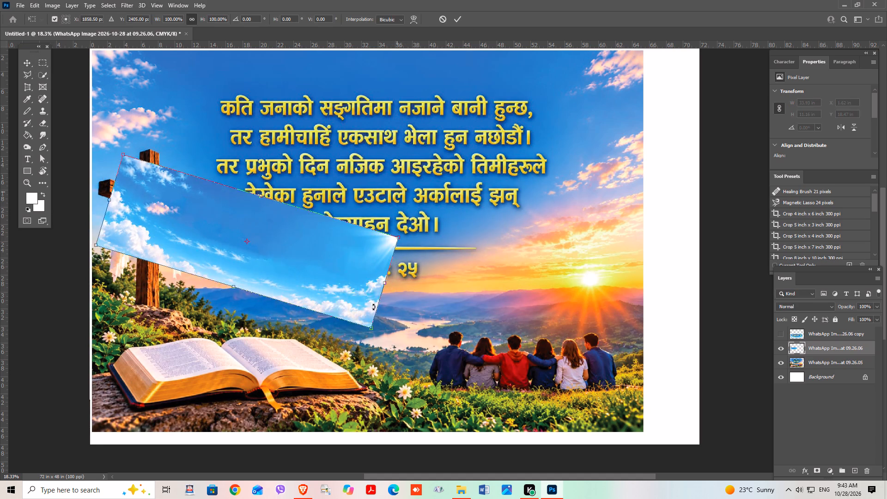
drag(373, 307, 289, 379)
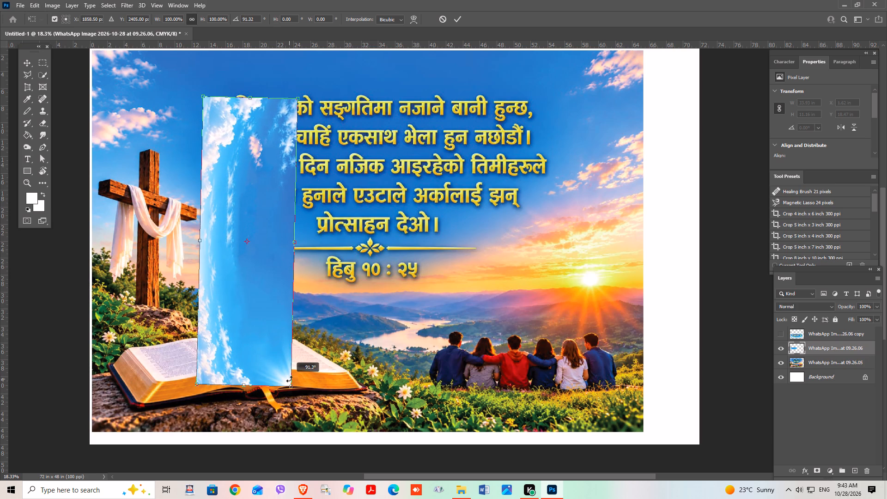
drag(289, 379, 291, 379)
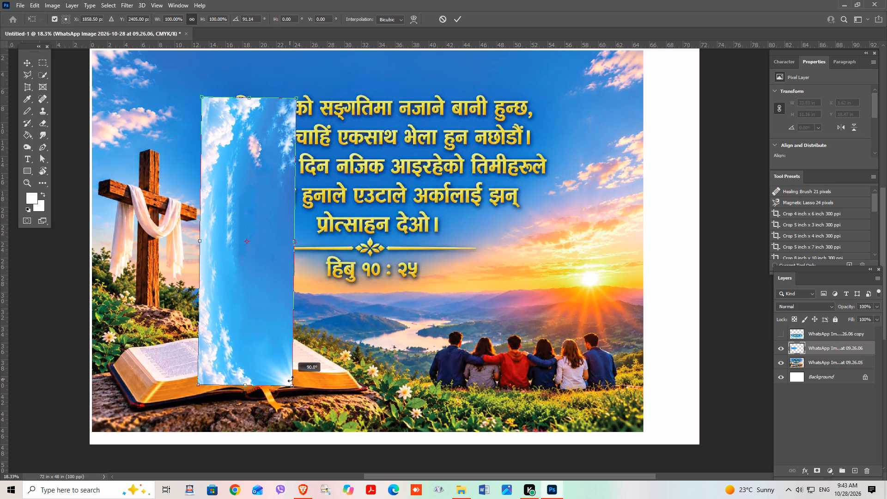
drag(291, 379, 294, 383)
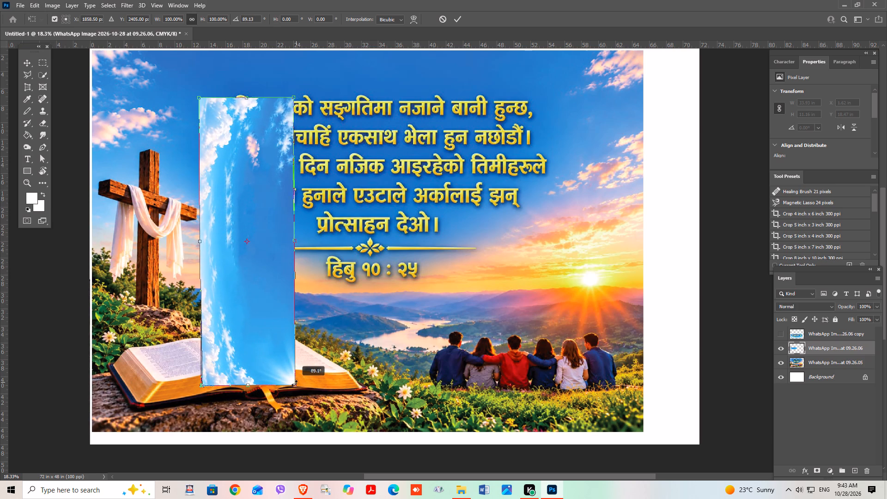
drag(294, 383, 291, 385)
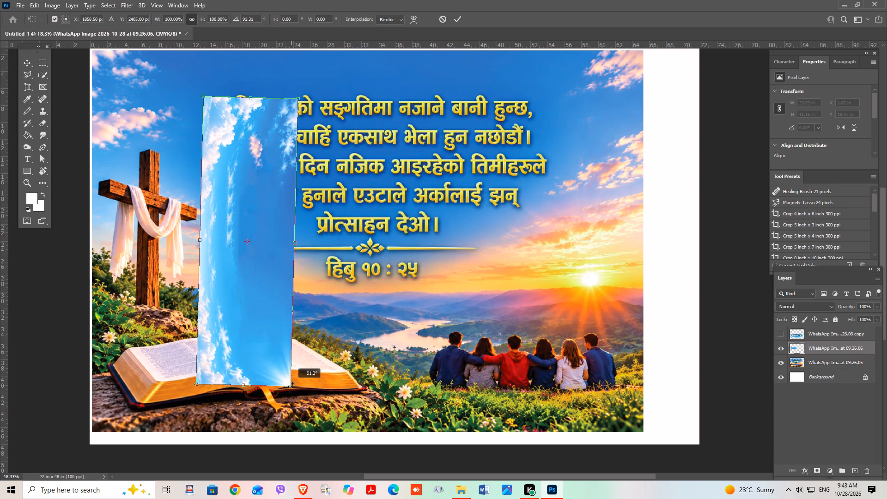
drag(291, 385, 292, 386)
click(457, 18)
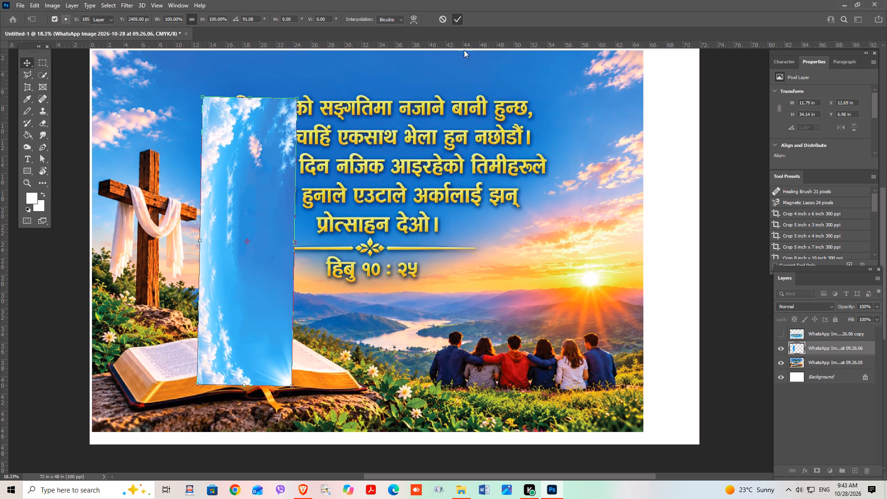
Move the upright sky strip to the canvas's right edge, to about X 59.7 in, Y 1.5 in.
click(24, 64)
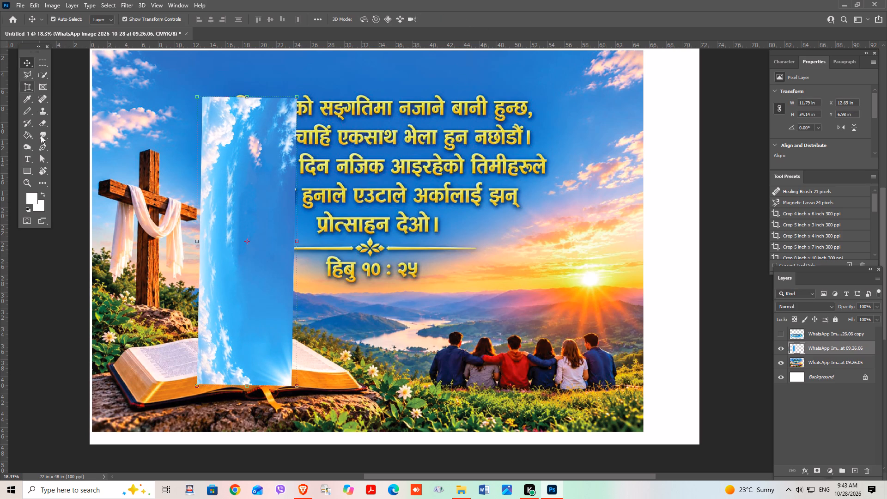
click(73, 212)
drag(232, 224, 535, 210)
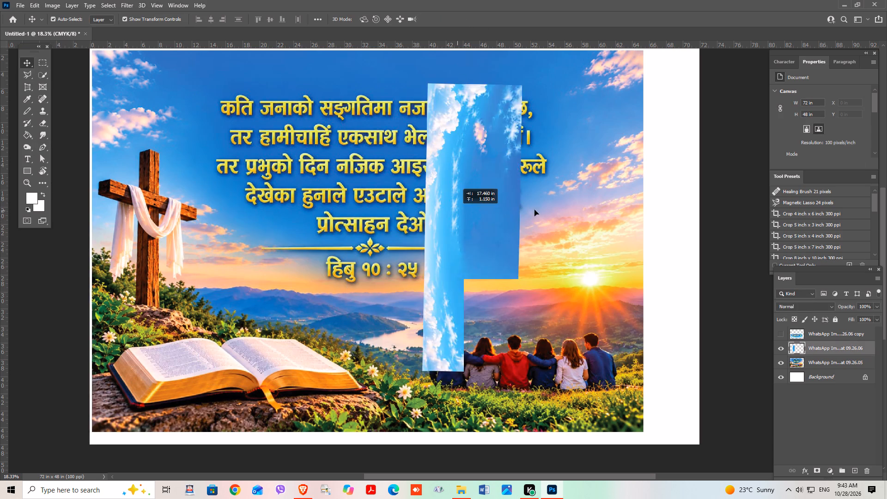
drag(535, 210, 614, 204)
scroll(614, 204, down, 4)
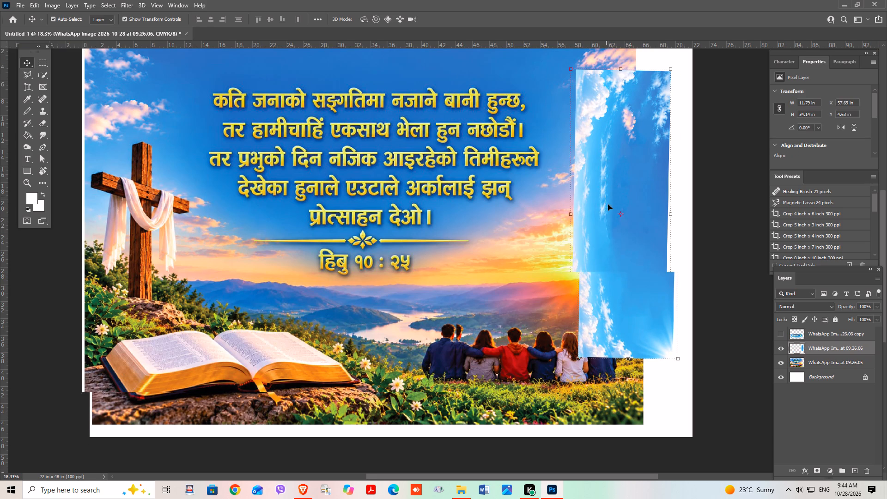
ctrl+scroll(602, 205, down, 7)
scroll(625, 204, up, 6)
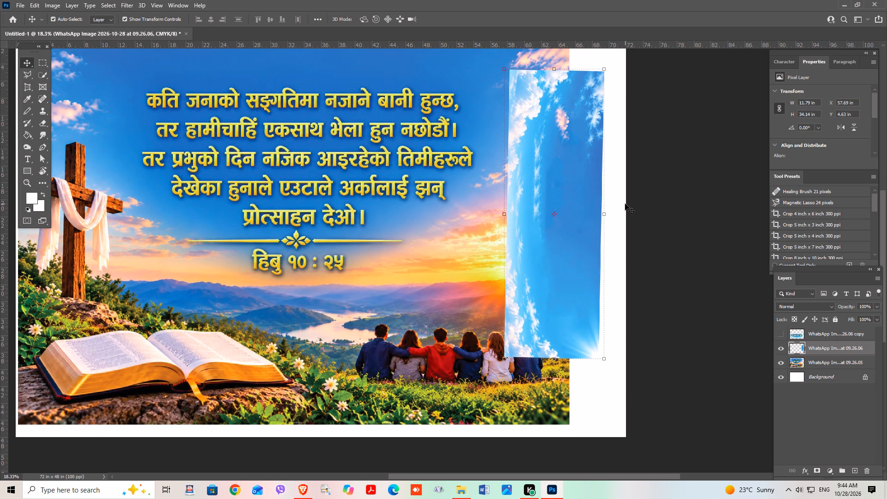
drag(572, 180, 580, 169)
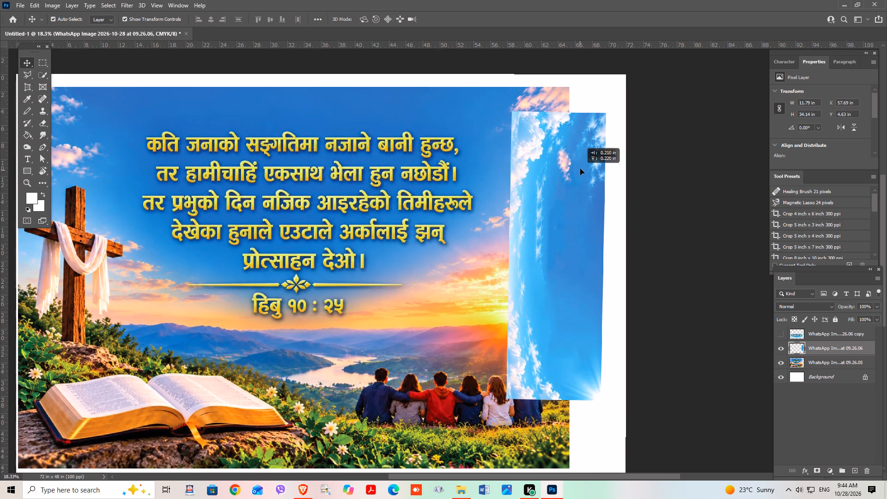
drag(580, 169, 589, 154)
scroll(589, 154, down, 6)
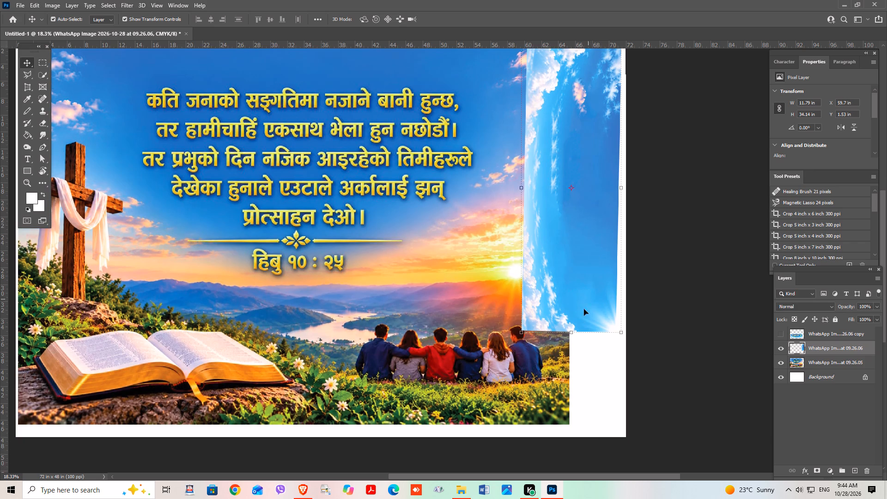
Scale the sky strip up proportionally from its bottom edge to about 132%, matching the height of the Bible verse image.
click(571, 332)
drag(571, 332, 560, 368)
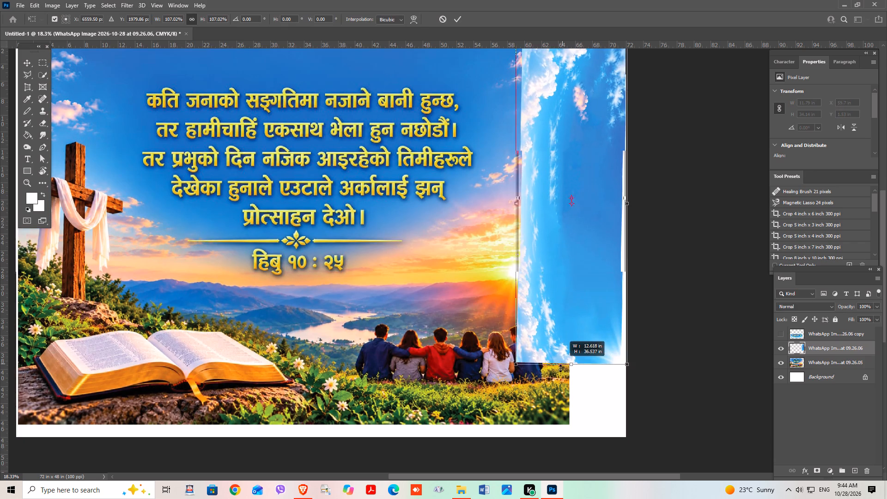
drag(560, 368, 545, 420)
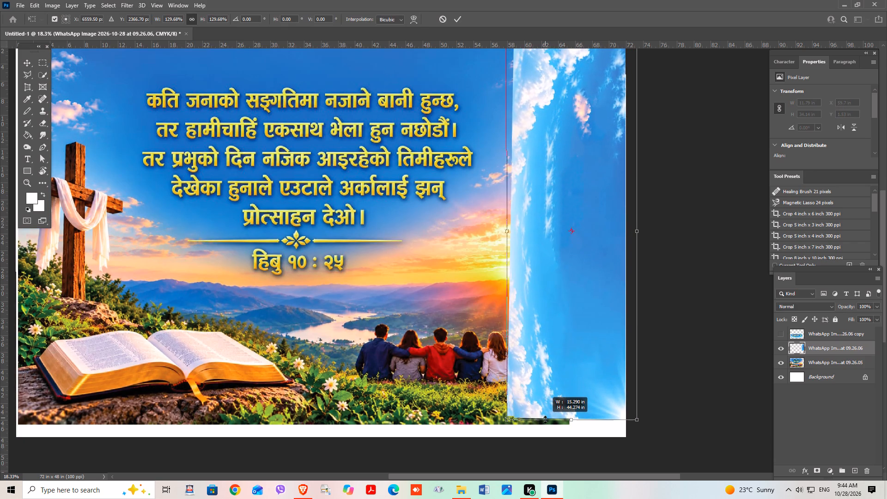
drag(545, 420, 545, 424)
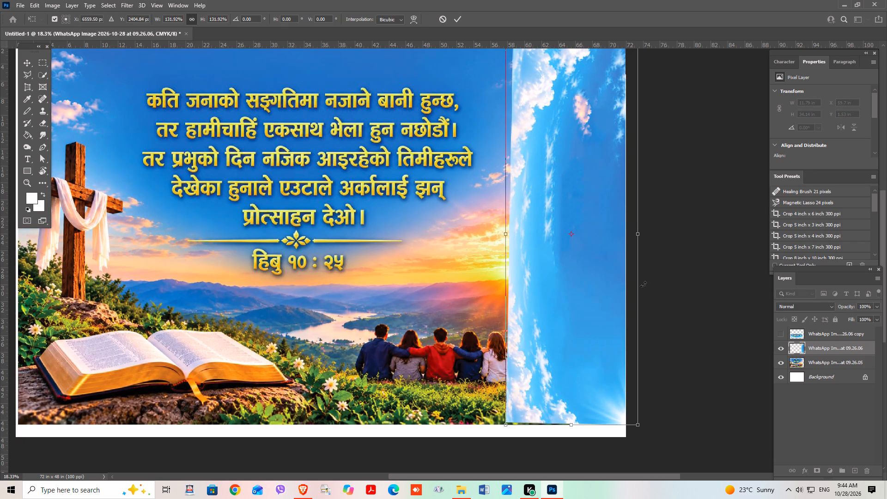
scroll(673, 238, up, 4)
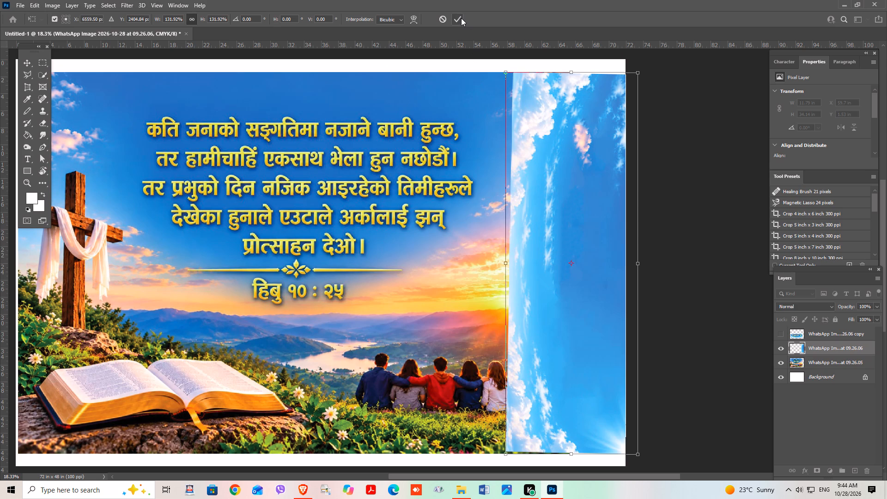
click(461, 18)
click(727, 254)
Move the sky strip left to about X 54.9 in so its full width fits inside the canvas.
drag(610, 269, 592, 269)
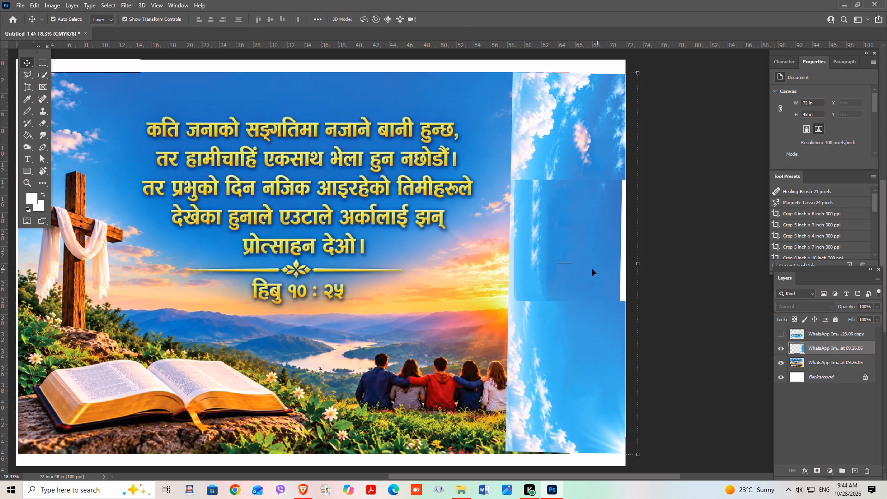
drag(592, 269, 585, 269)
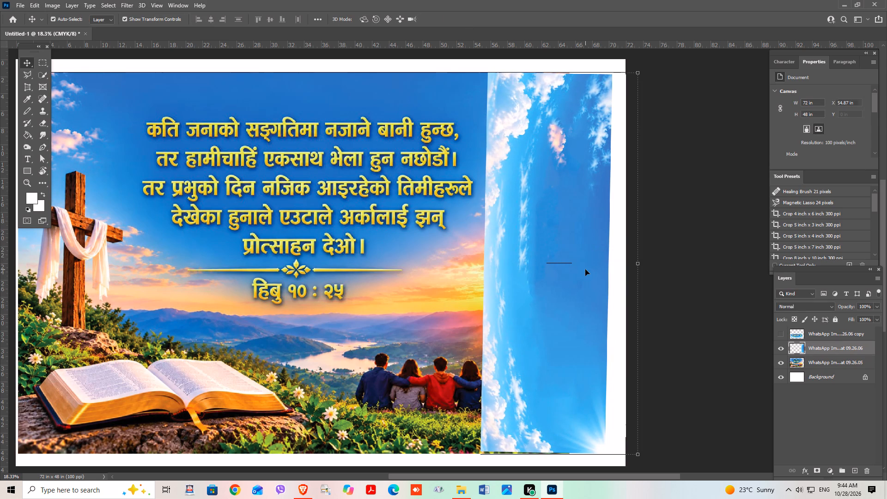
scroll(585, 269, down, 3)
click(669, 242)
scroll(631, 304, down, 1)
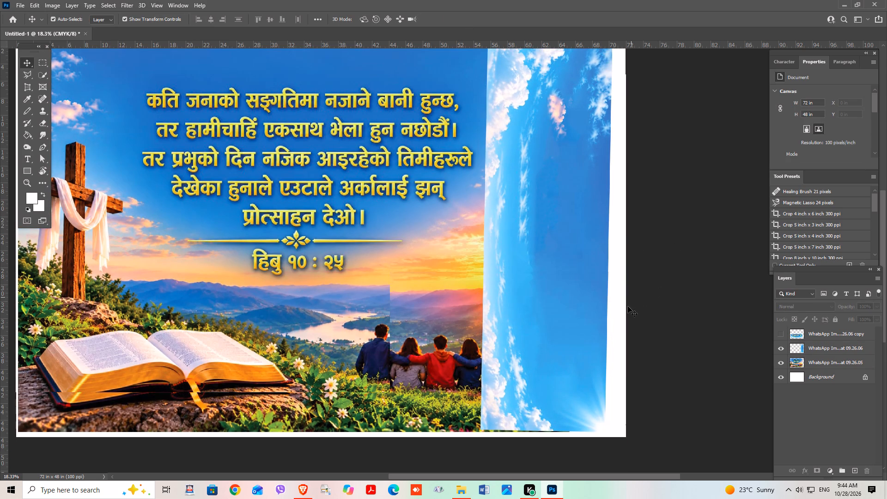
scroll(538, 249, down, 1)
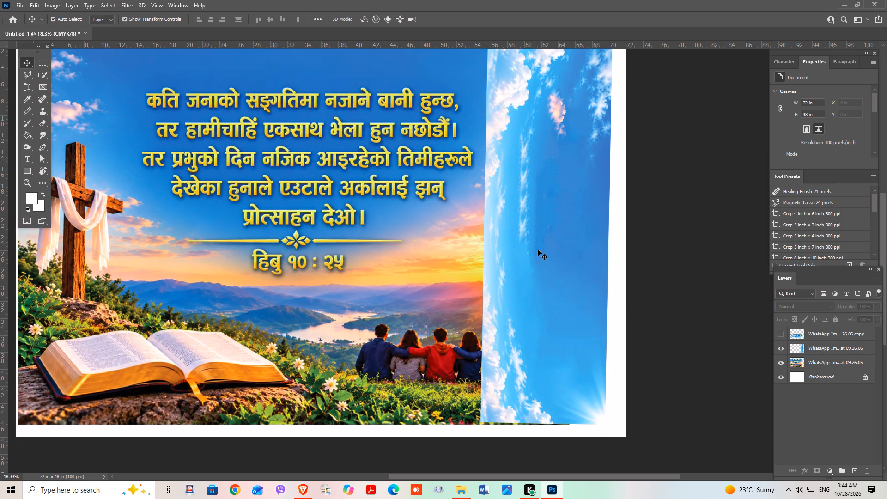
scroll(538, 249, down, 1)
Enlarge the sky strip slightly to about 100.5% so its bottom edge extends just past the verse image.
click(538, 249)
scroll(541, 277, up, 1)
click(546, 419)
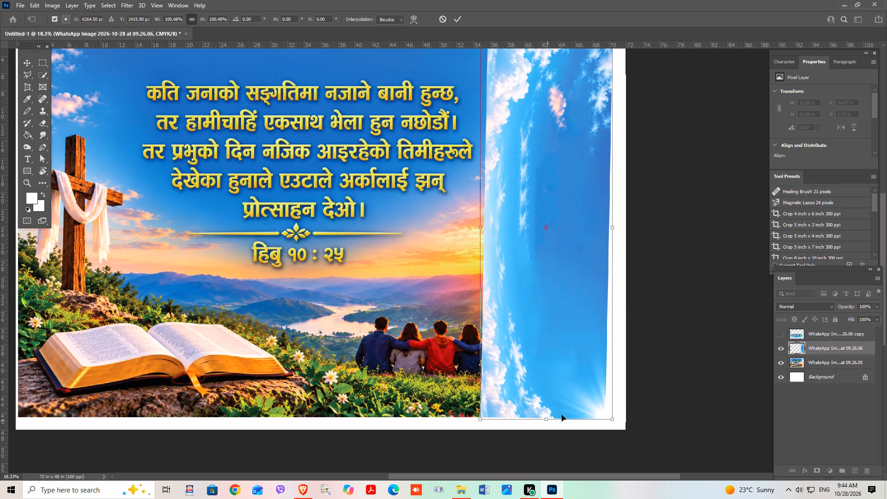
click(457, 21)
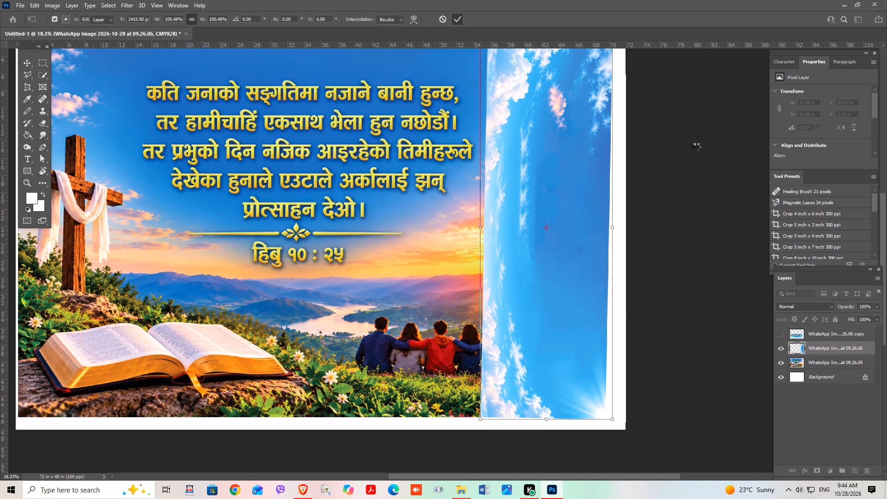
click(702, 151)
scroll(702, 178, up, 5)
scroll(687, 196, down, 2)
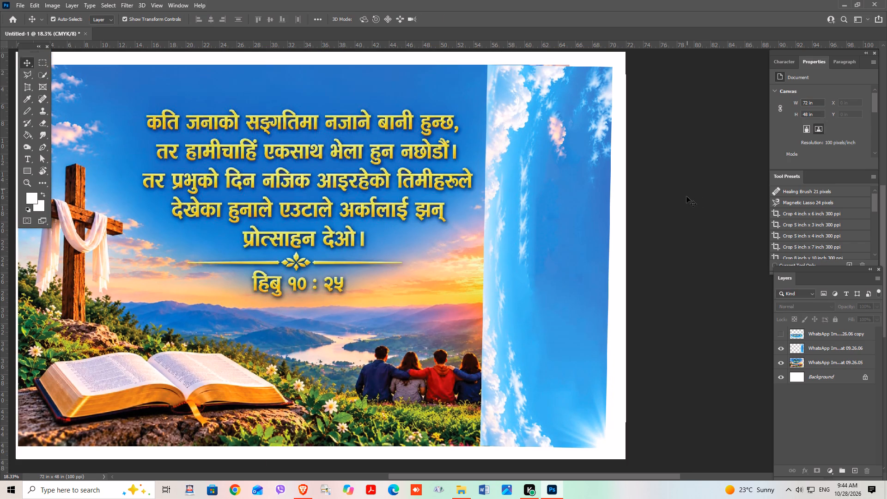
Delete the sky strip's left portion overlapping the verse image, using a rectangular selection about 7.3 x 46.4 in that ends near X 61.6 in.
click(582, 200)
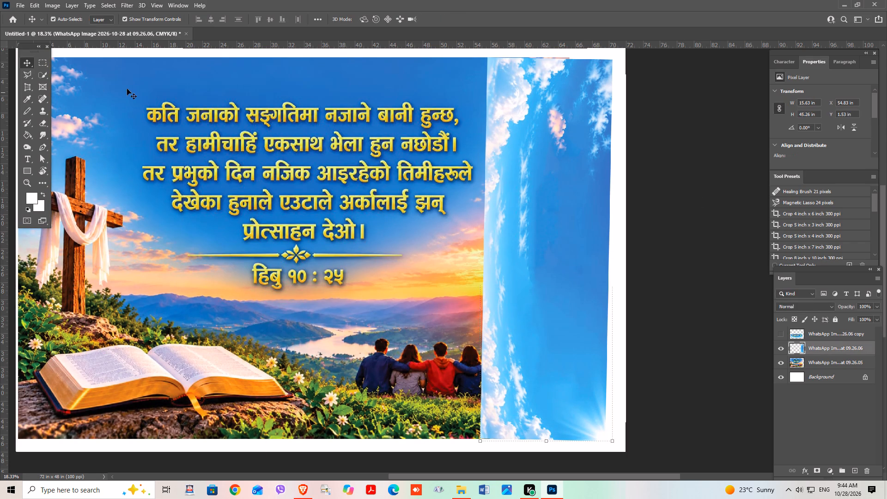
click(39, 61)
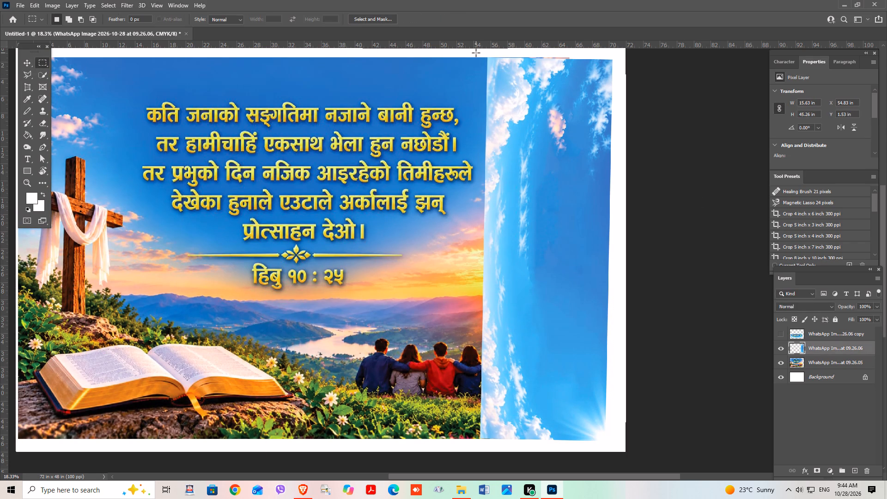
drag(476, 53, 548, 439)
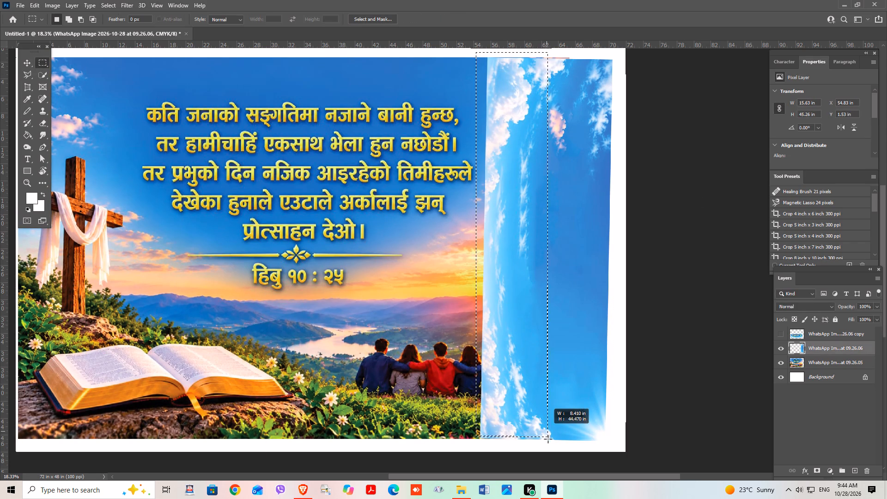
drag(548, 439, 549, 447)
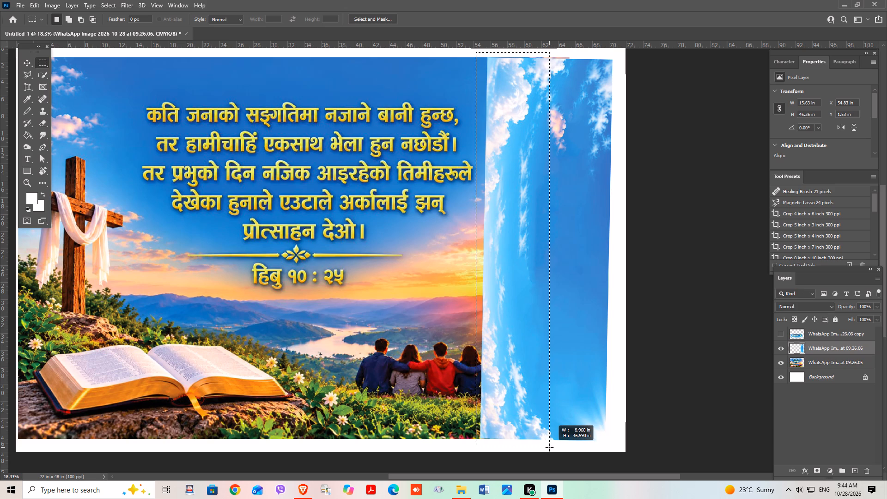
drag(549, 447, 541, 445)
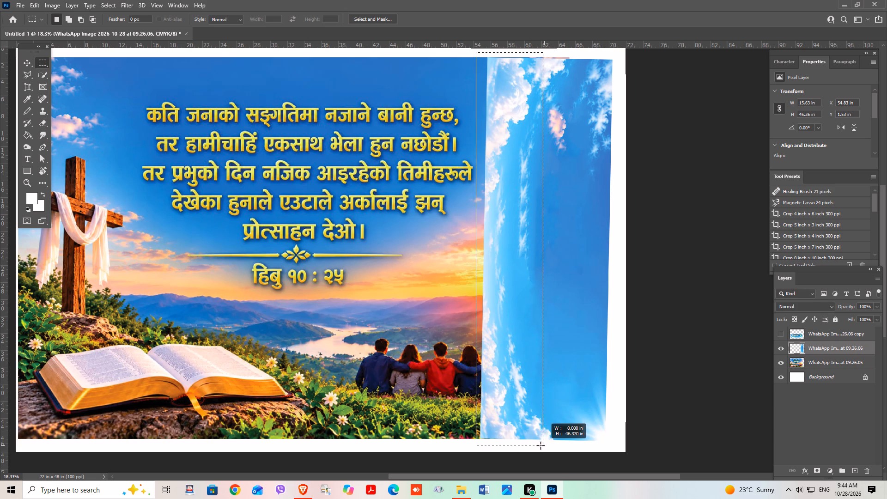
drag(541, 445, 537, 445)
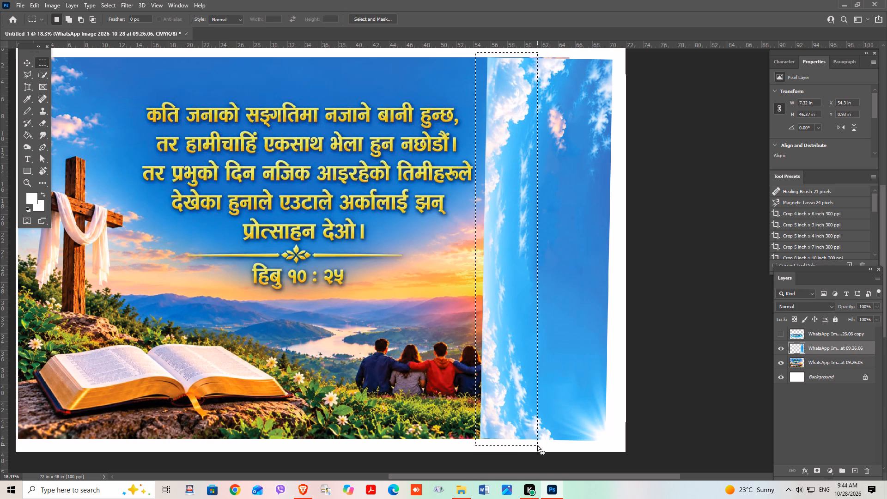
key(Delete)
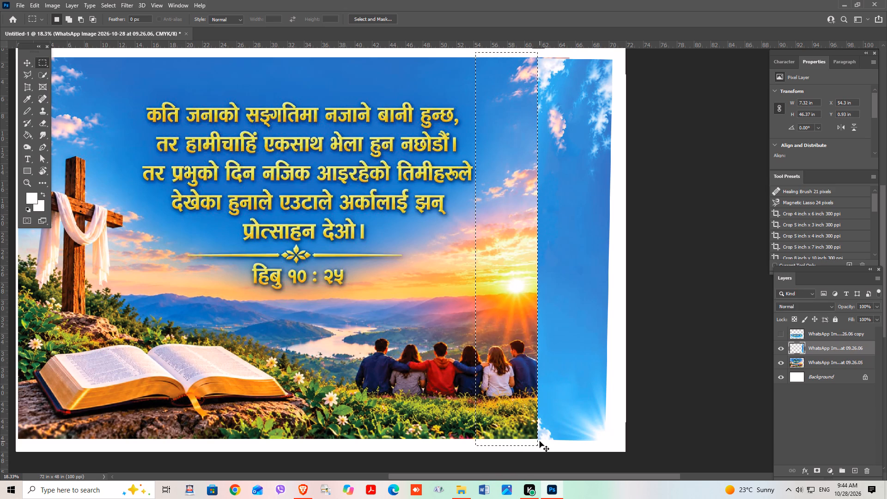
key(ctrl+d)
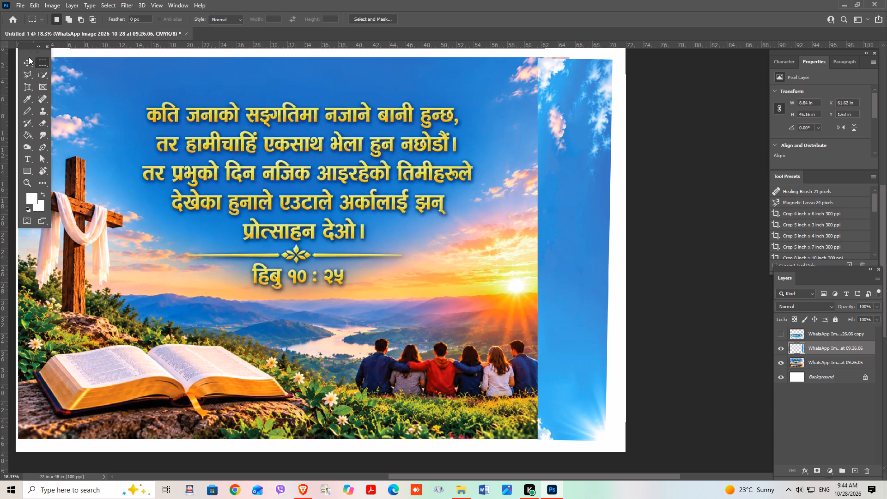
click(24, 61)
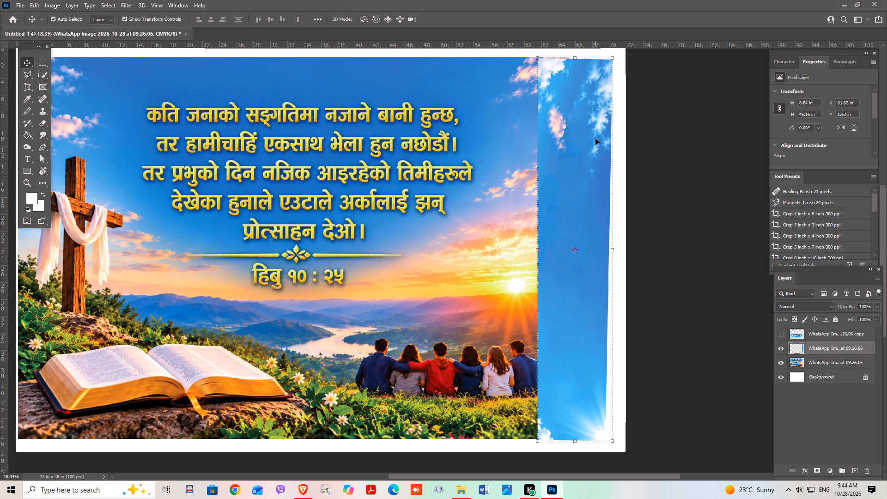
click(649, 158)
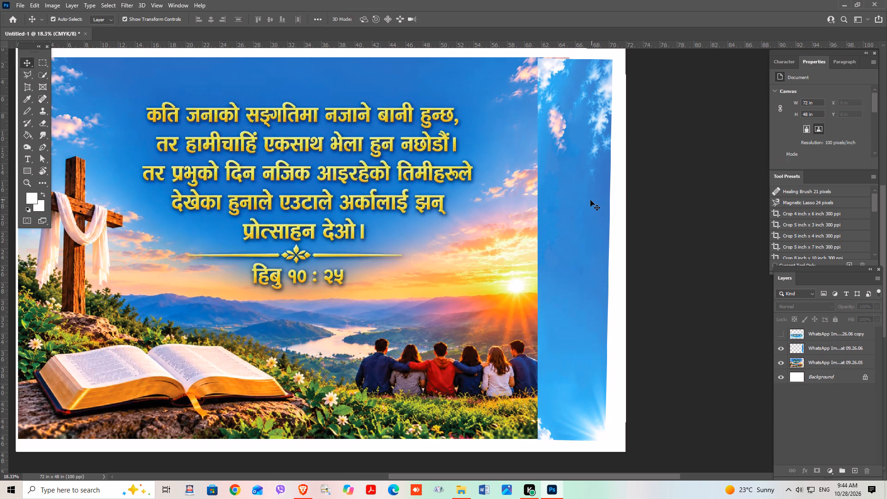
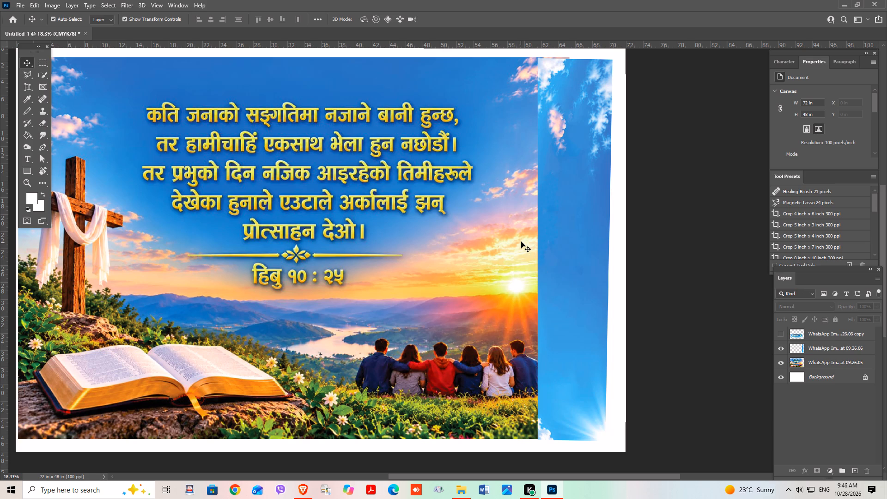
Narrow the sky strip from its left edge to about 4.8 in wide, leaving its height and right edge in place.
click(656, 256)
scroll(656, 256, up, 2)
click(583, 293)
scroll(582, 293, down, 2)
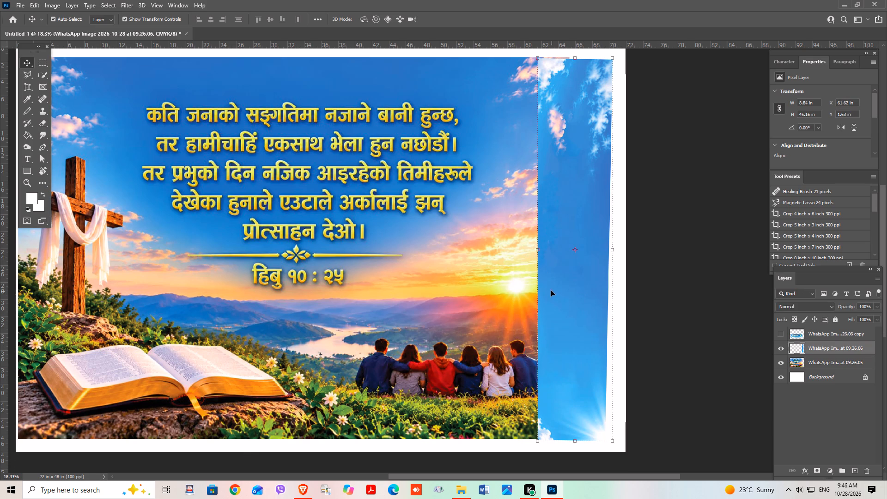
click(535, 250)
shift+drag(536, 250, 553, 248)
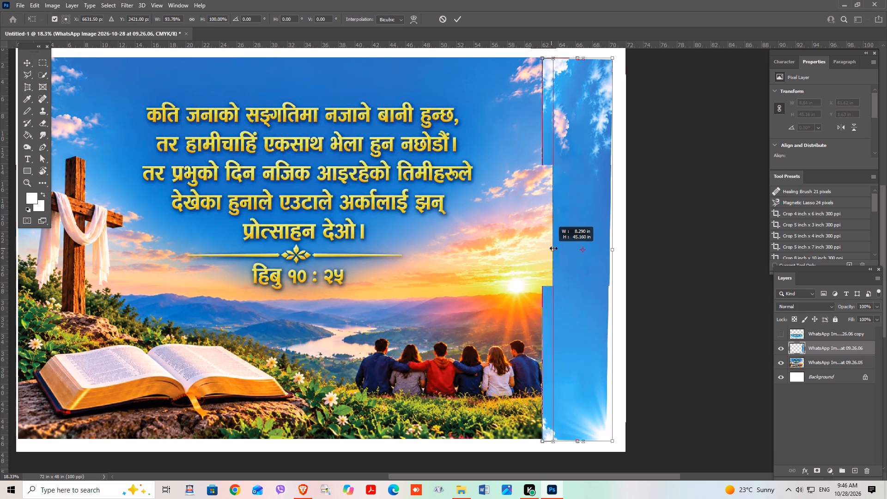
shift+drag(553, 248, 569, 246)
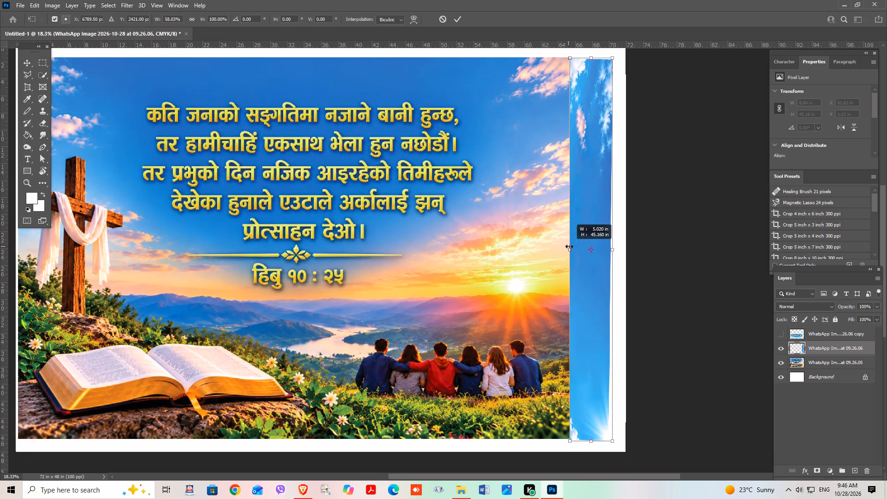
shift+drag(569, 246, 570, 246)
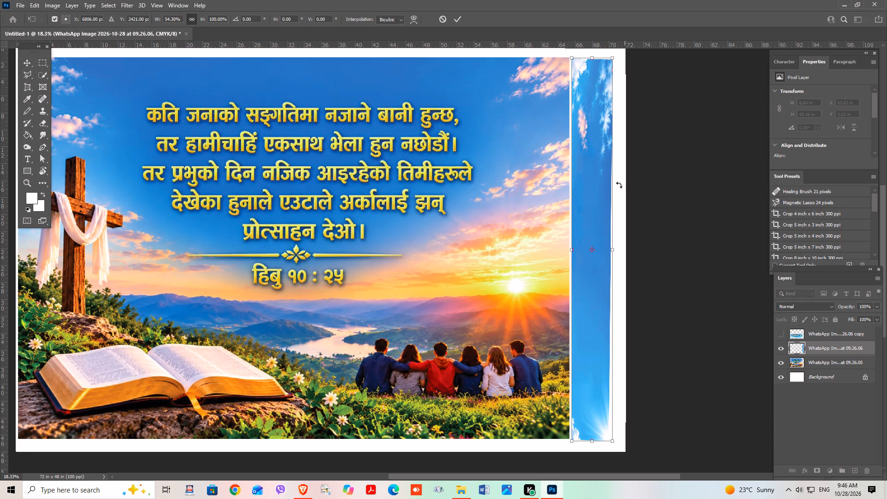
click(452, 21)
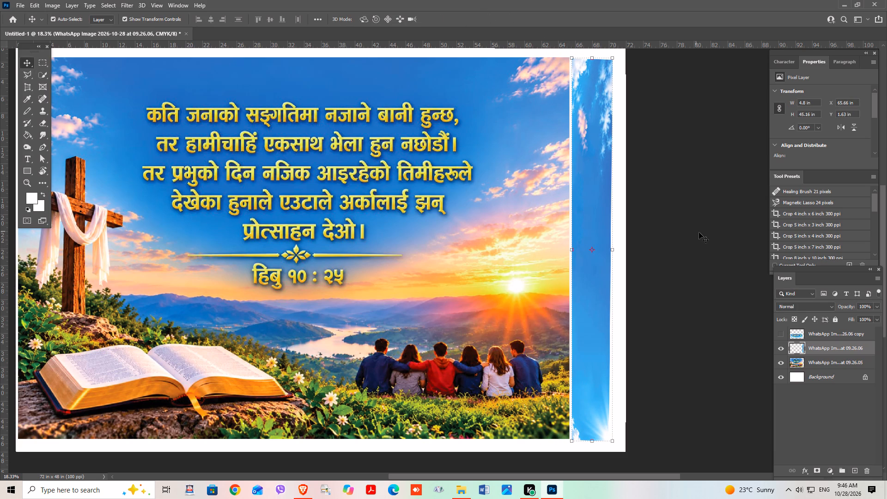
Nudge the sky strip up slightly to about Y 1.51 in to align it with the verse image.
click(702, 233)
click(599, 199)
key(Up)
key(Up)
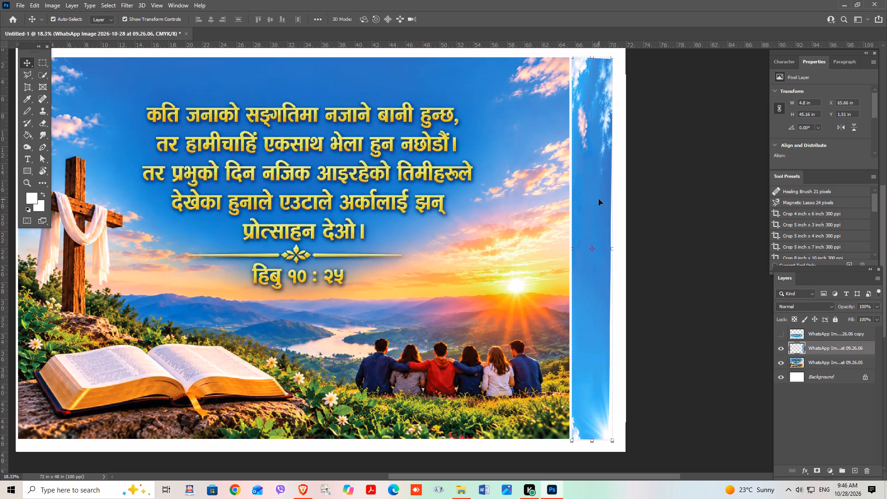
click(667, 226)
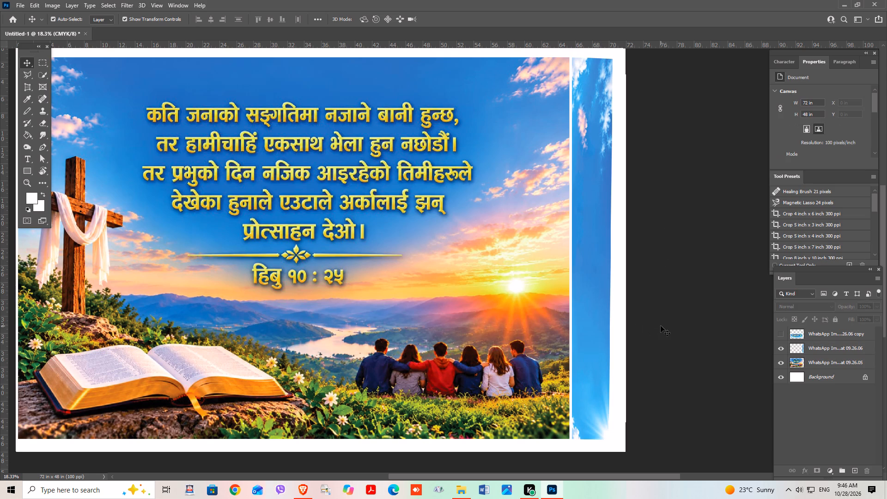
Move the sky strip over the verse image to about X 39.6 in, Y 1.0 in, and rotate it 90° counterclockwise to lie horizontally.
drag(595, 189, 386, 185)
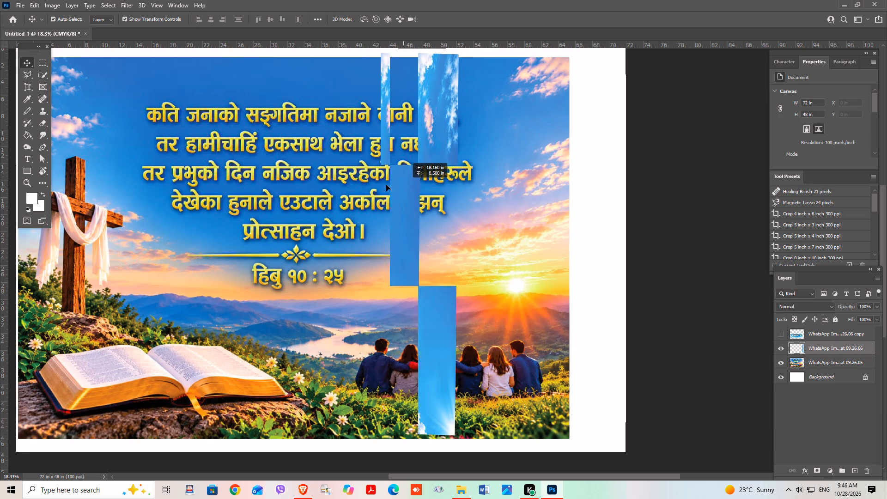
drag(386, 185, 374, 185)
scroll(377, 189, up, 1)
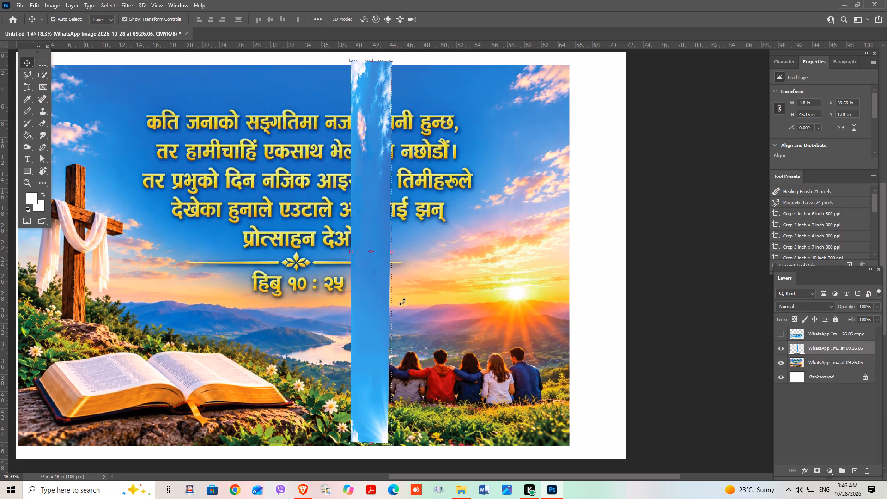
drag(396, 451, 526, 232)
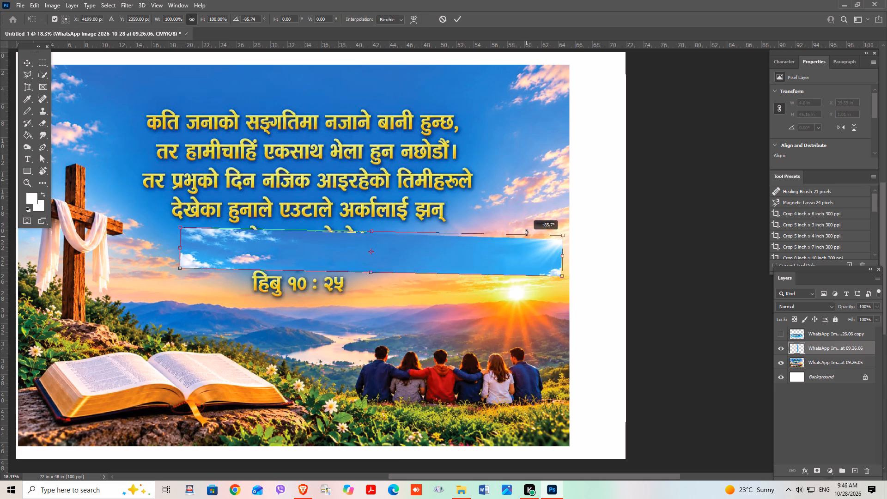
Apply the sky strip's rotation at about -90.5° and move the strip to about X 11.5 in, Y 17.1 in.
drag(526, 232, 526, 231)
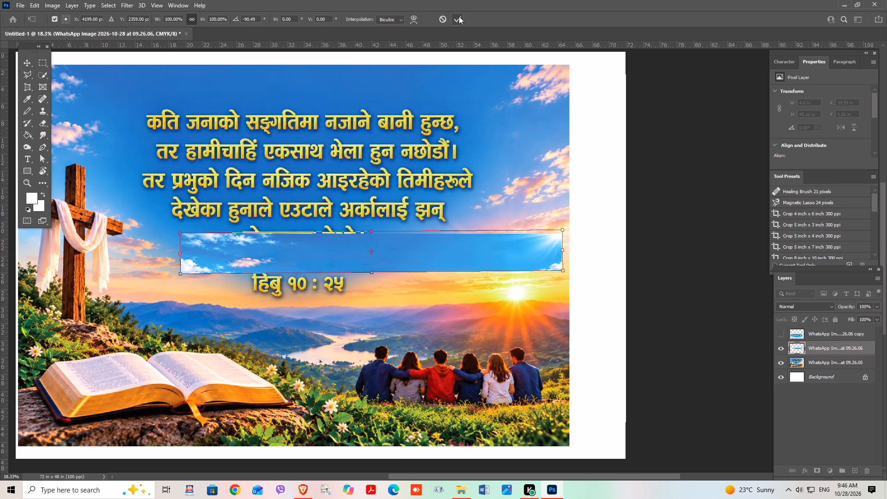
click(459, 16)
click(657, 242)
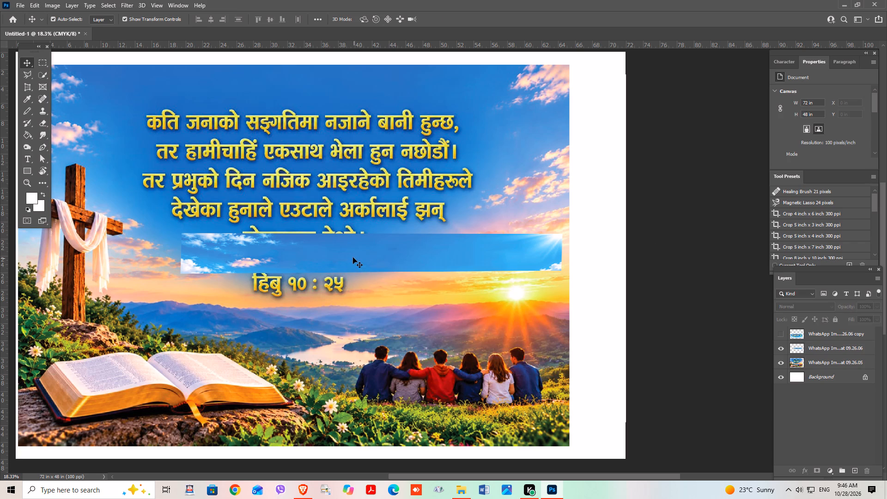
drag(352, 257, 284, 220)
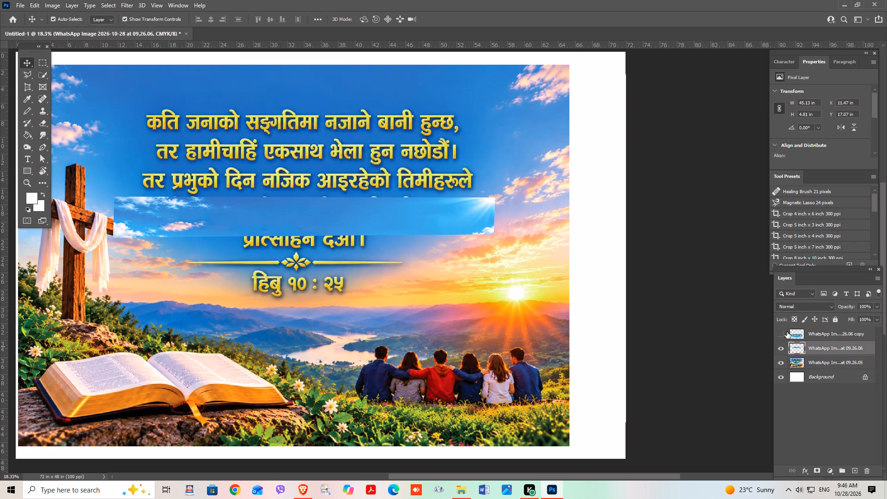
Show the hidden blue-sky banner copy layer and move the banner to about X 2.9 in, Y 23.3 in.
click(779, 333)
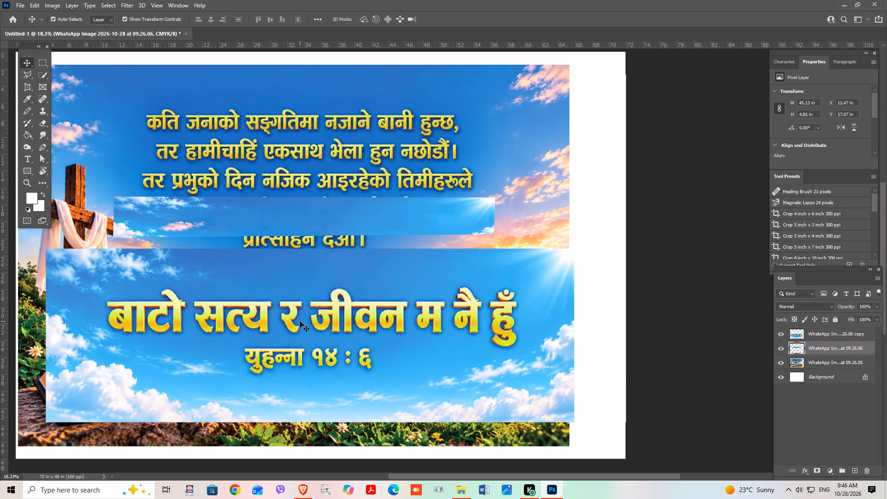
drag(334, 317, 336, 323)
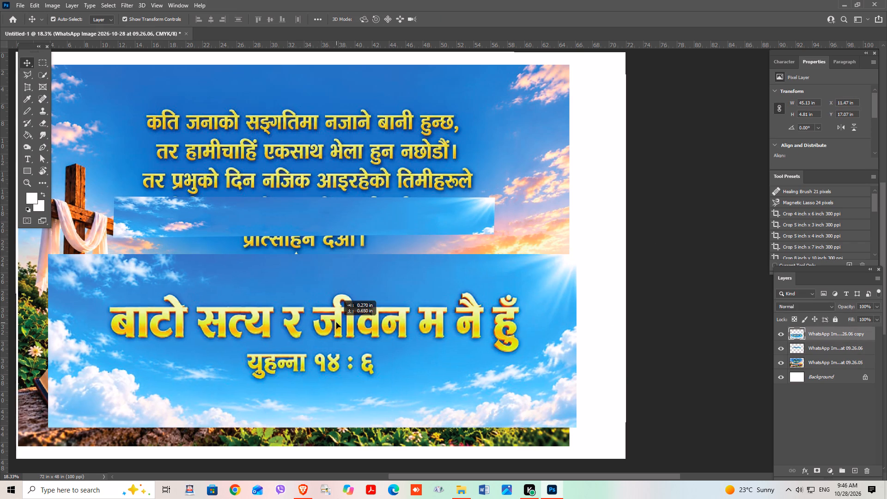
drag(336, 323, 327, 318)
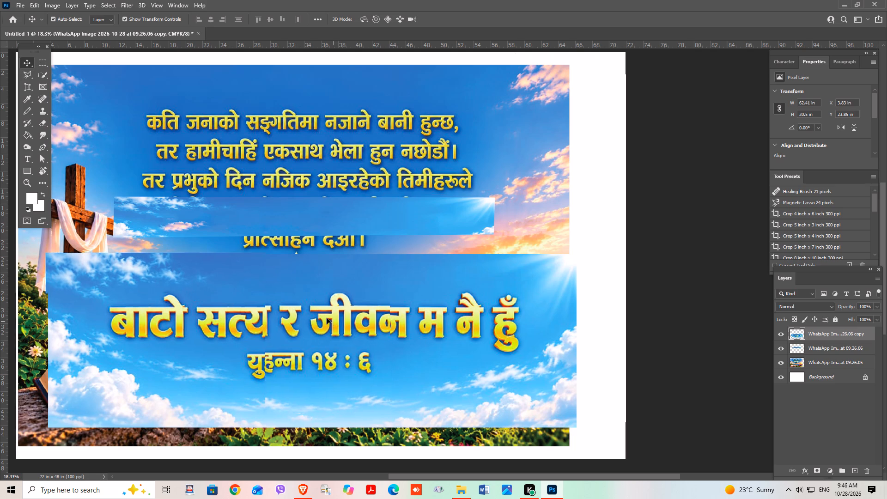
drag(327, 318, 328, 317)
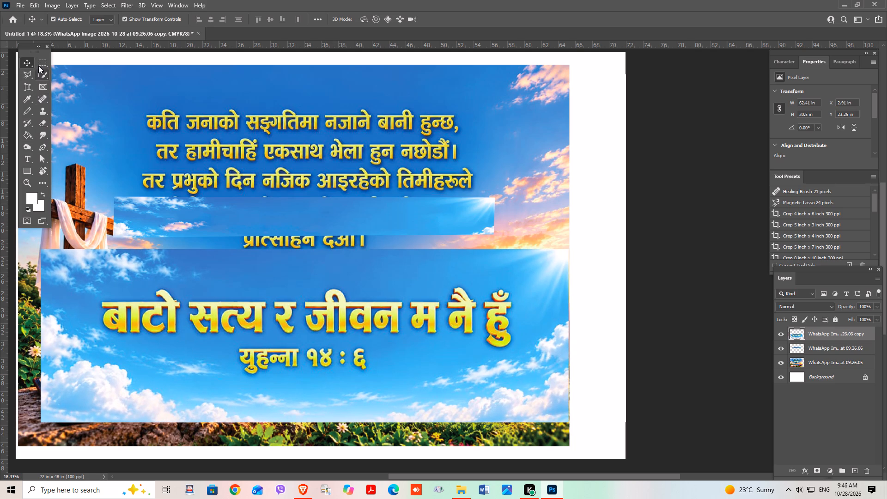
Delete the blue-sky banner's top band above the headline, using a rectangular selection about 68.4 x 5.0 in, and deselect.
click(39, 64)
drag(32, 240, 483, 270)
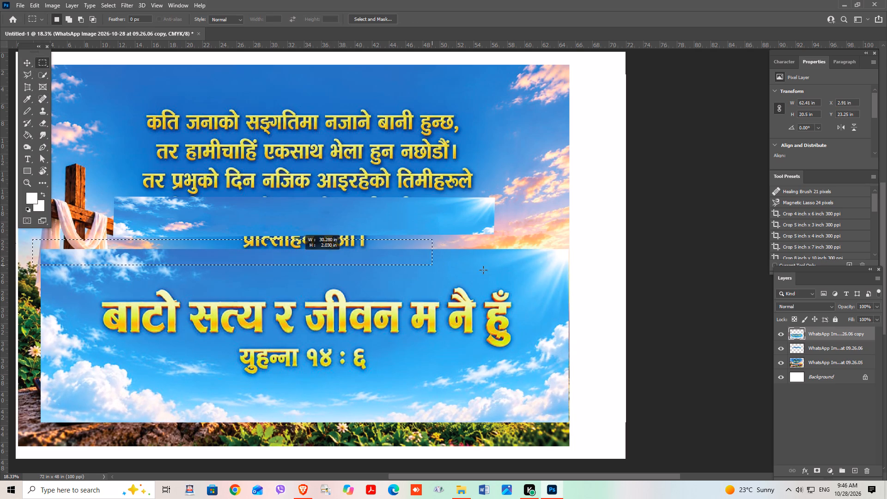
drag(483, 270, 611, 281)
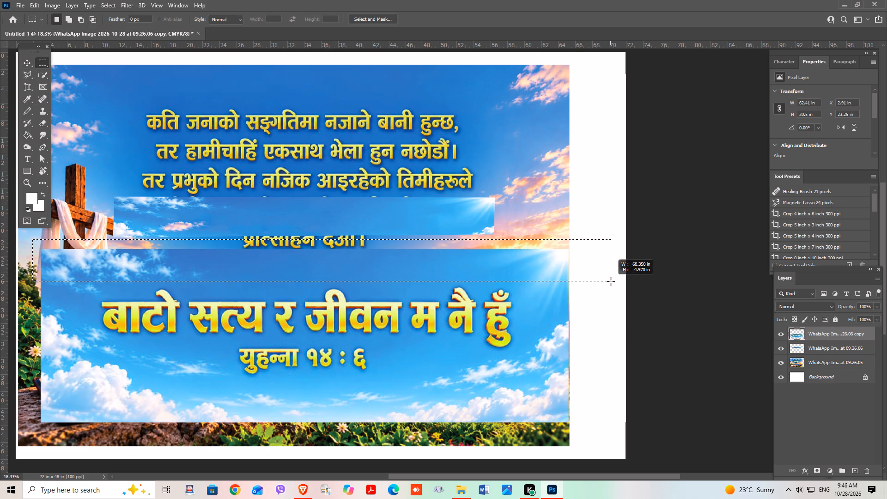
drag(611, 281, 611, 281)
key(Delete)
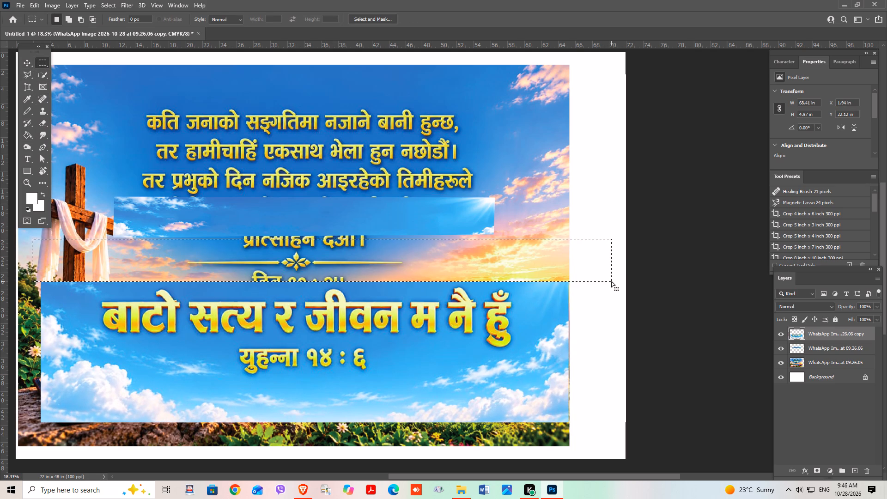
key(ctrl+d)
Delete the blue-sky banner's bottom cloud band below the verse reference, using a rectangular selection about 65.4 x 6.1 in.
drag(586, 433, 32, 384)
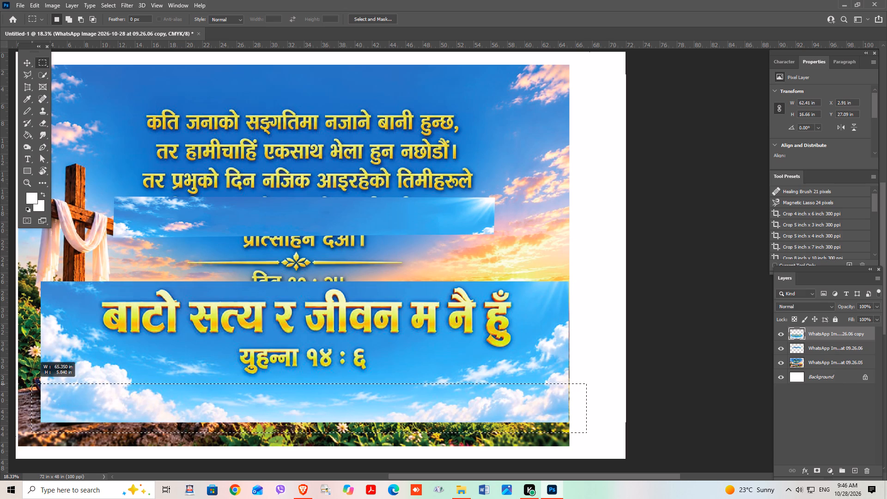
drag(32, 384, 33, 382)
key(Delete)
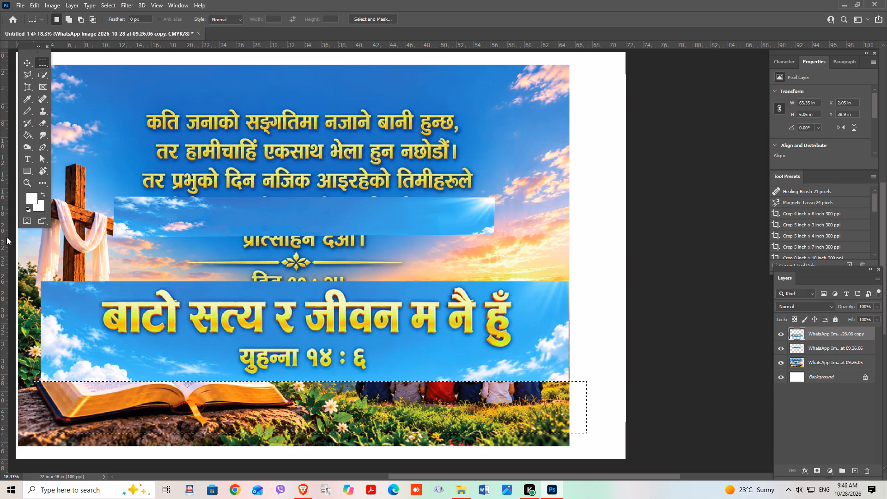
Clear the selection and scale the lower Nepali title banner proportionally from its bottom edge to about 71.4%.
click(26, 60)
key(ctrl+d)
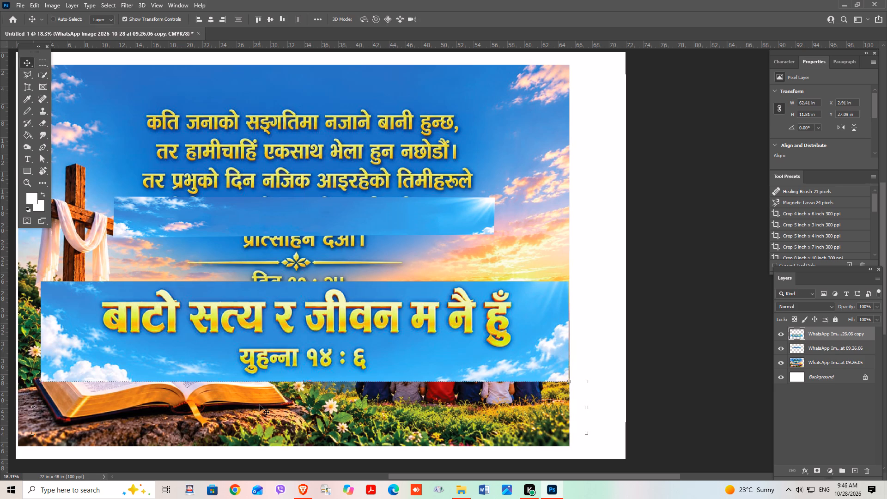
click(284, 334)
scroll(284, 334, up, 2)
click(306, 399)
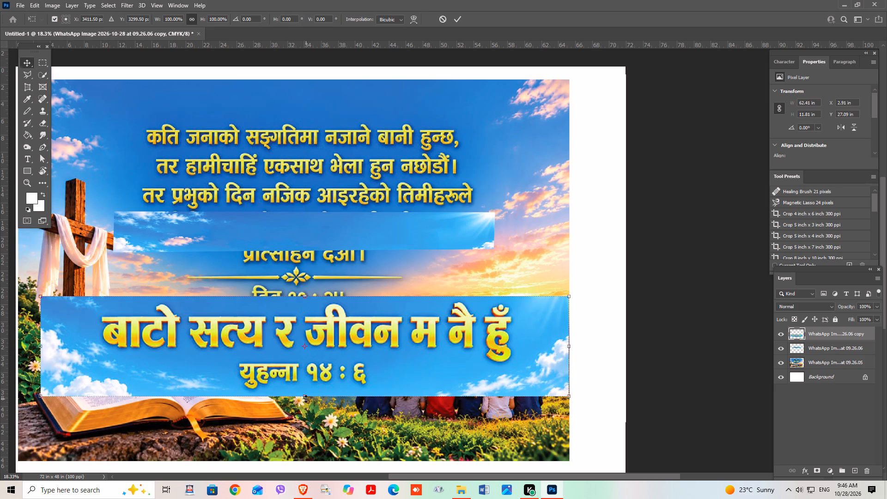
click(306, 399)
drag(306, 399, 309, 372)
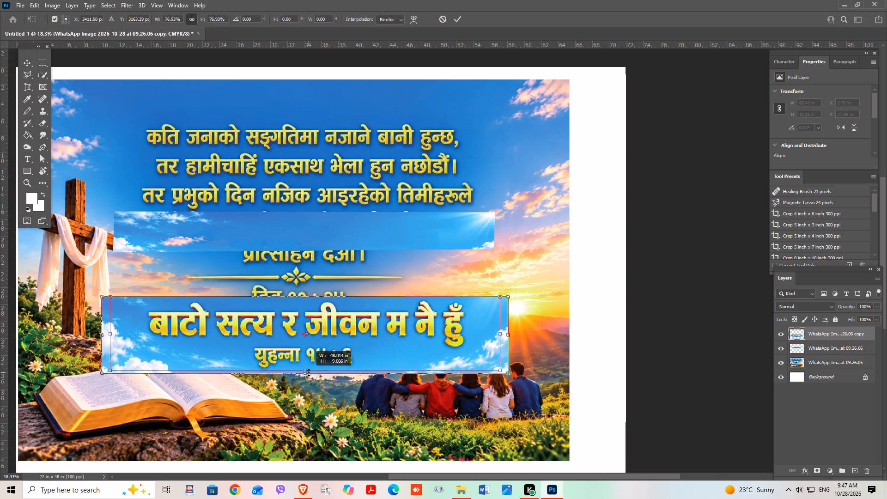
drag(309, 372, 309, 370)
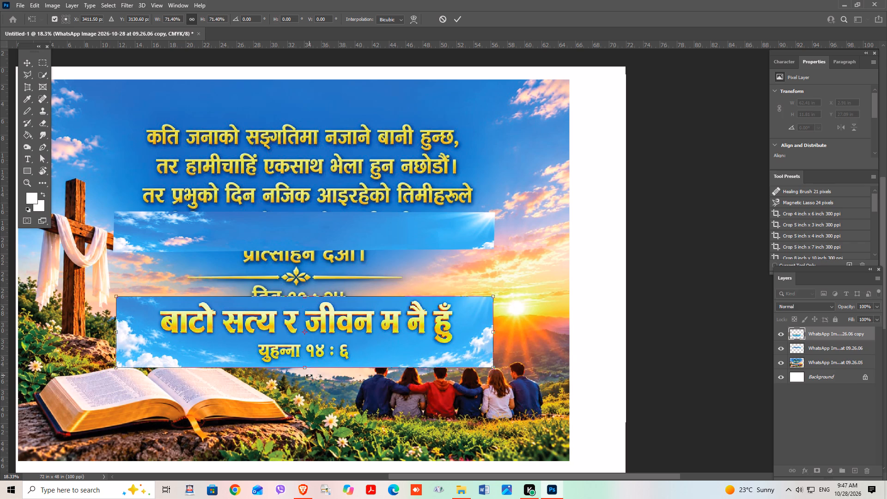
Squash the title banner vertically from its bottom edge to about 6.25 in high without changing its width.
shift+drag(305, 368, 305, 354)
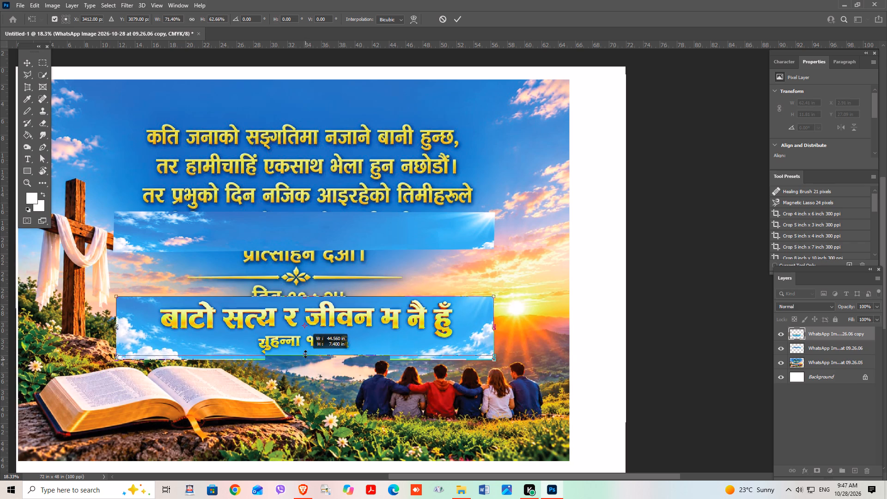
shift+drag(305, 354, 306, 350)
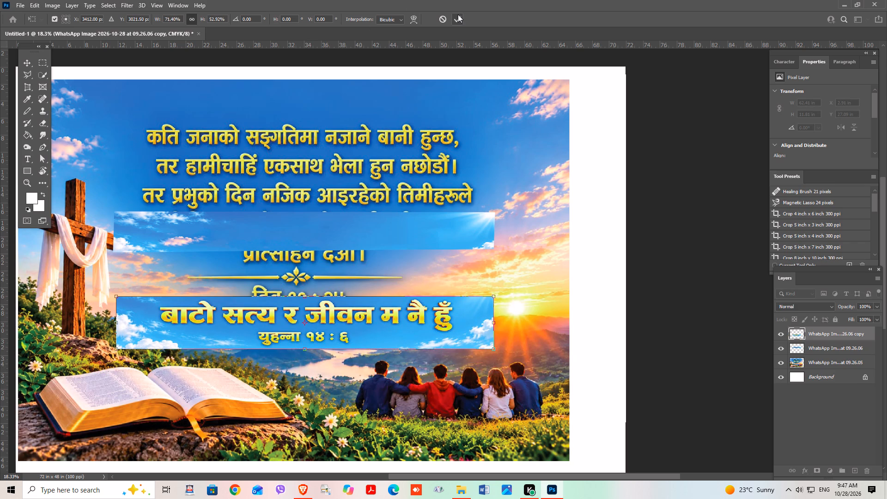
click(458, 14)
click(677, 225)
Set the title banner's width to 36 in with its proportions linked.
click(316, 319)
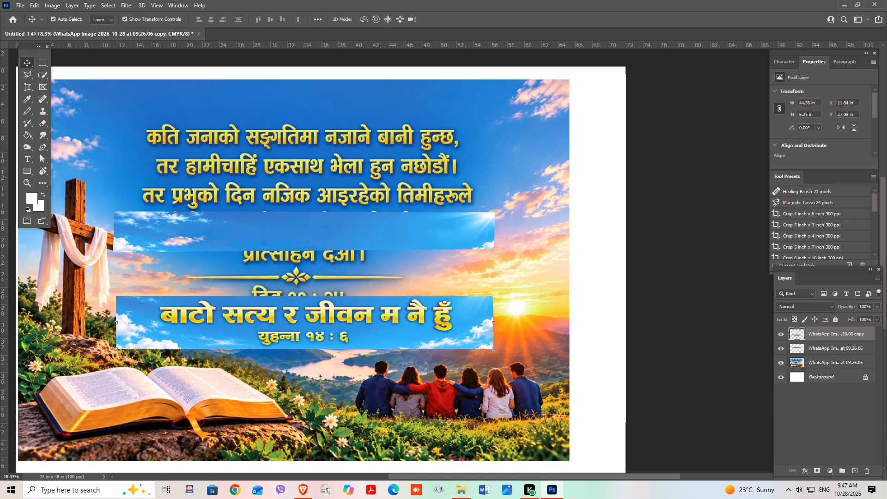
drag(809, 102, 795, 102)
text(36)
click(807, 113)
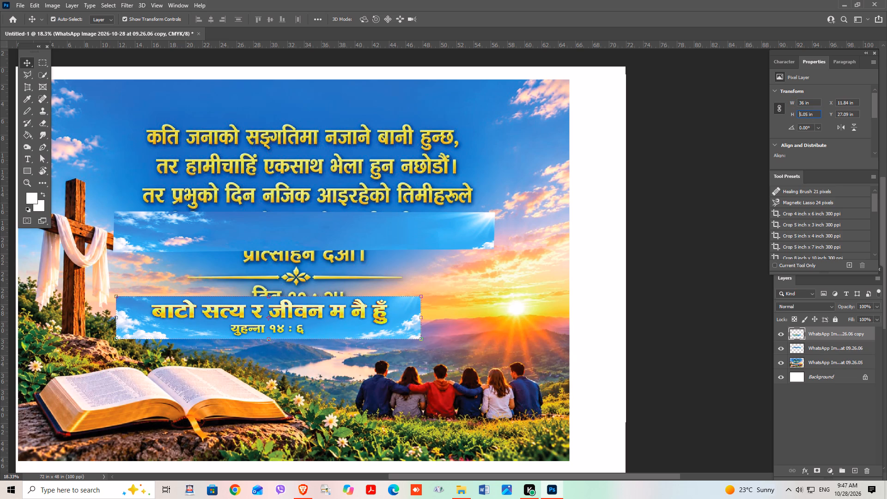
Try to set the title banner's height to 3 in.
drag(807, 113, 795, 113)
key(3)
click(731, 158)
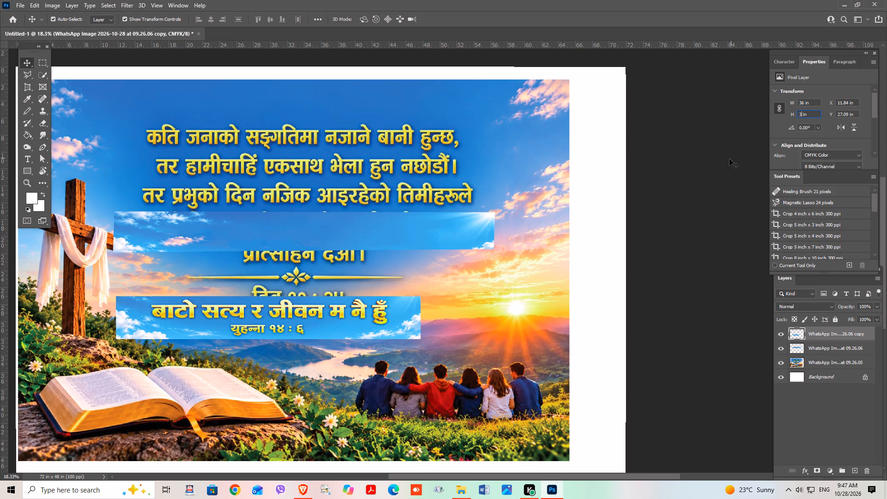
Move the title banner to about X 23.7 in, Y 25.1 in and rotate it about 90° clockwise to stand vertically.
click(317, 310)
scroll(317, 310, up, 1)
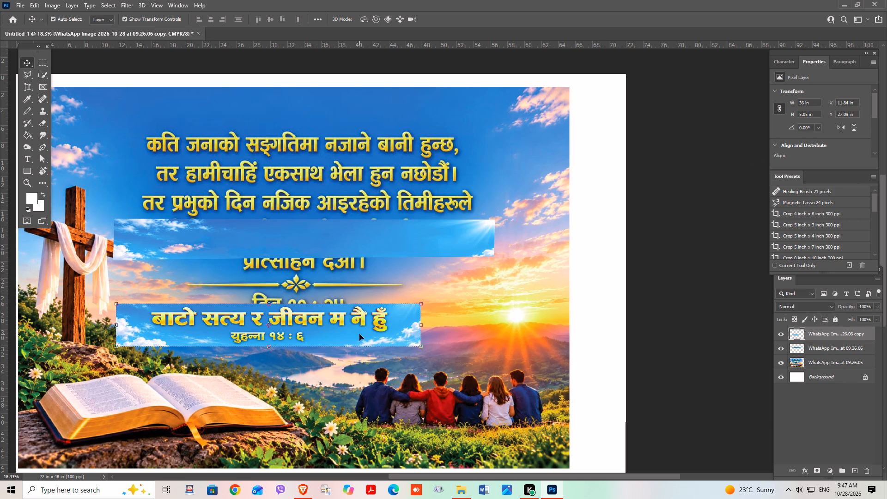
drag(358, 319, 459, 302)
scroll(469, 299, up, 2)
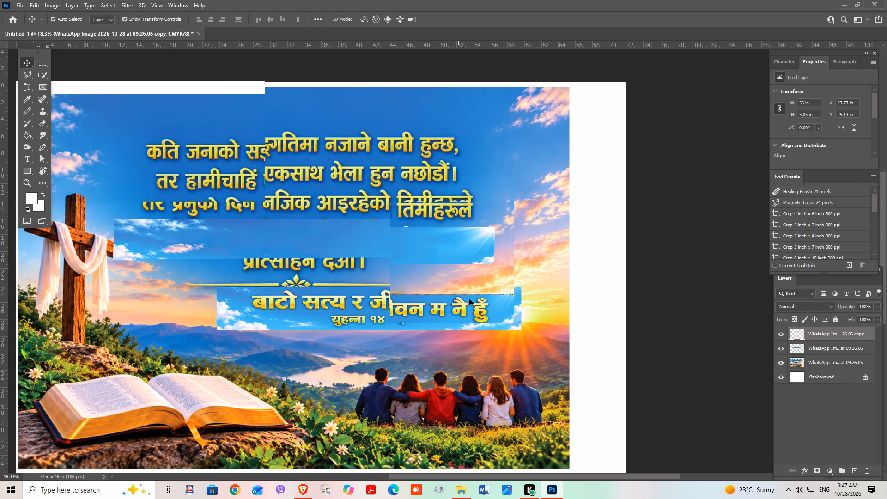
drag(529, 299, 450, 450)
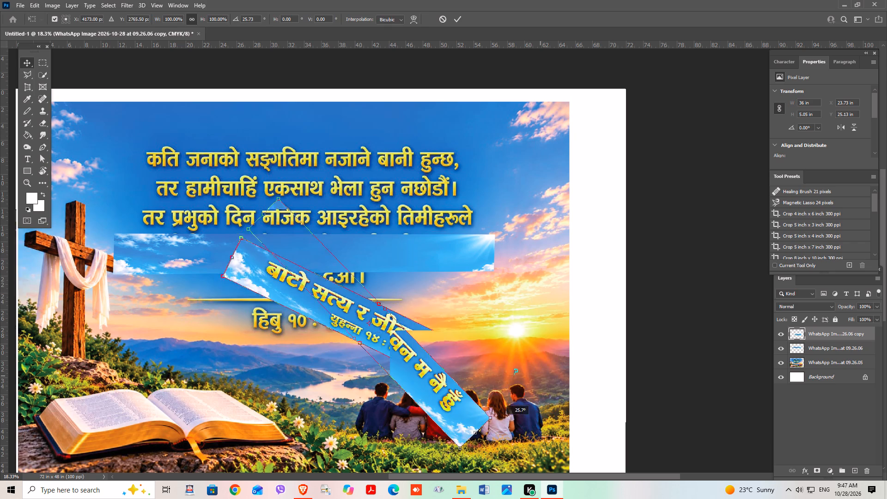
drag(450, 450, 389, 455)
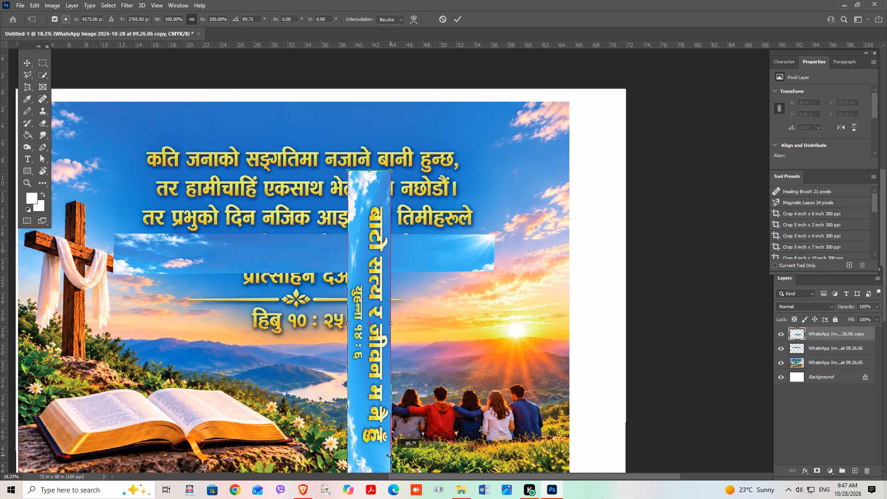
drag(389, 455, 389, 455)
Move the vertical title banner into the white margin right of the verse image, centred at about X 6856 px, Y 1975 px.
drag(375, 336, 600, 274)
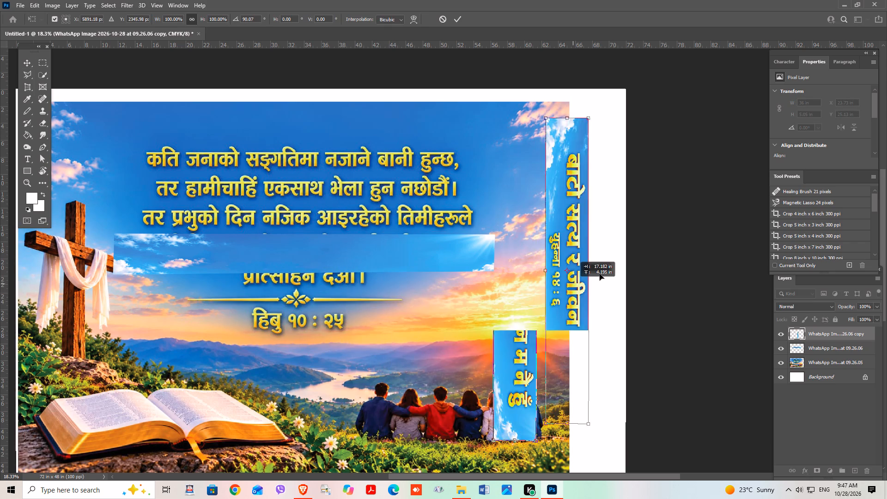
drag(600, 274, 602, 269)
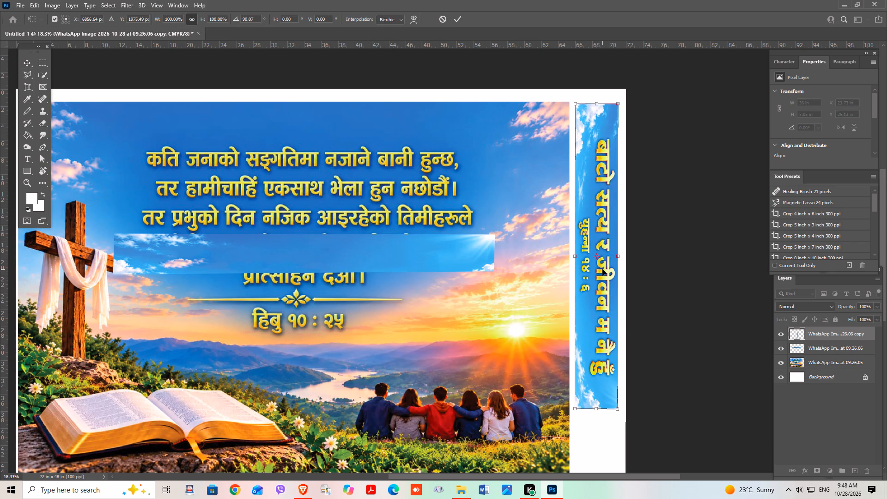